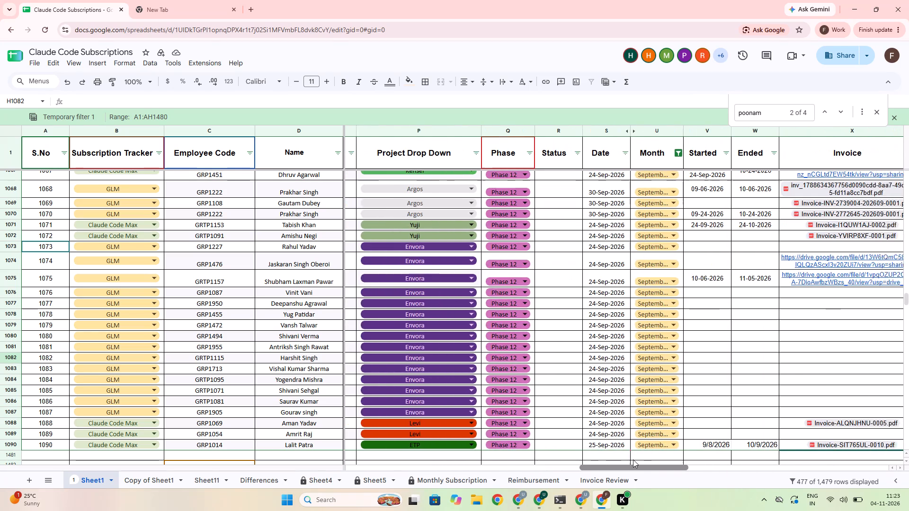
pyautogui.moveTo(633, 459); pyautogui.dragTo(593, 458)
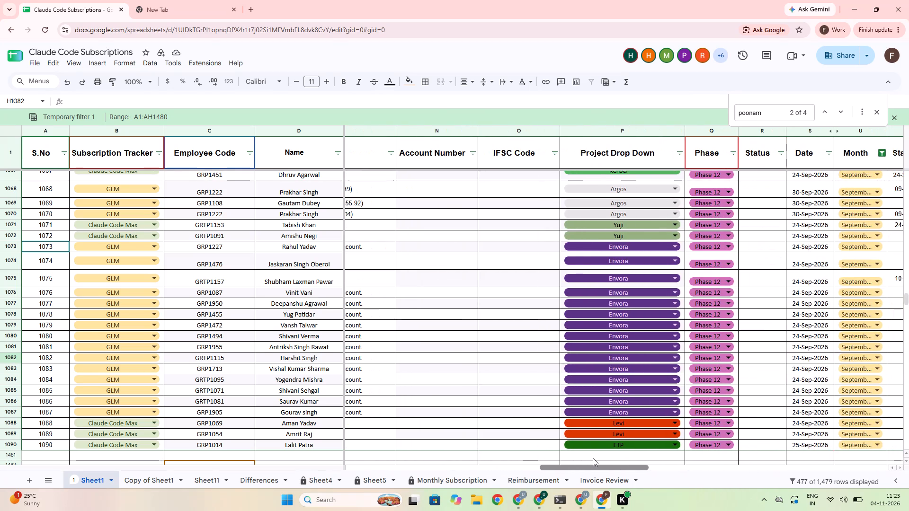
pyautogui.moveTo(593, 458); pyautogui.dragTo(648, 458)
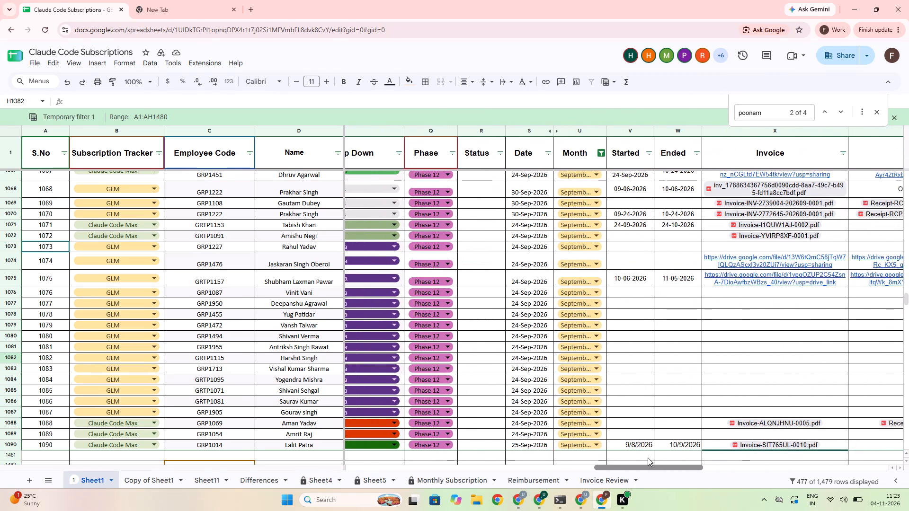
pyautogui.moveTo(648, 458); pyautogui.dragTo(581, 458)
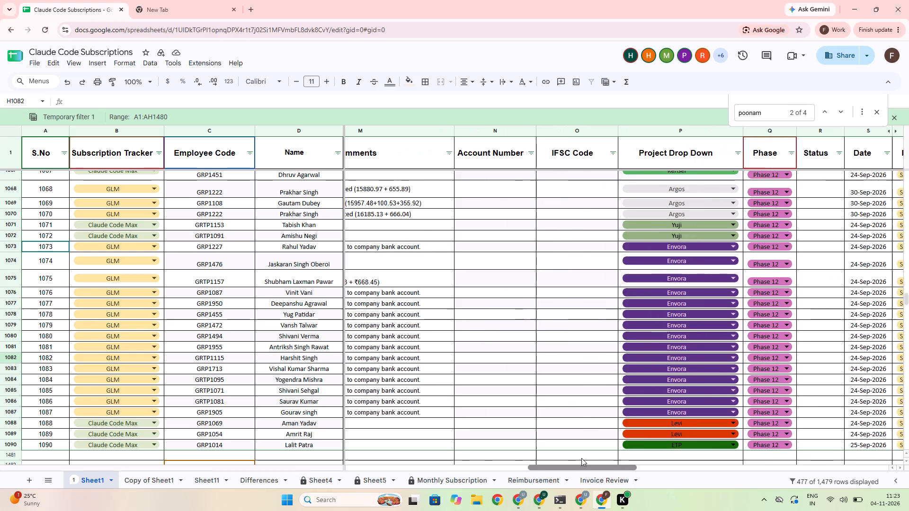
# Examine the total amount paid, difference, reimbursement verification and reimbursement status columns for the last filtered rows of Sheet1.
pyautogui.moveTo(581, 458); pyautogui.dragTo(460, 456)
pyautogui.moveTo(447, 455); pyautogui.dragTo(435, 455)
pyautogui.click(451, 440)
pyautogui.scroll(-1, 451, 440)
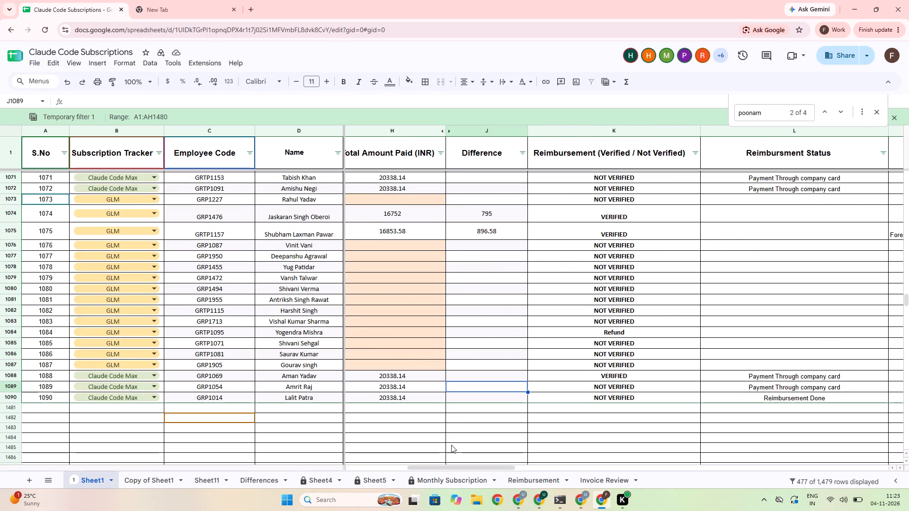
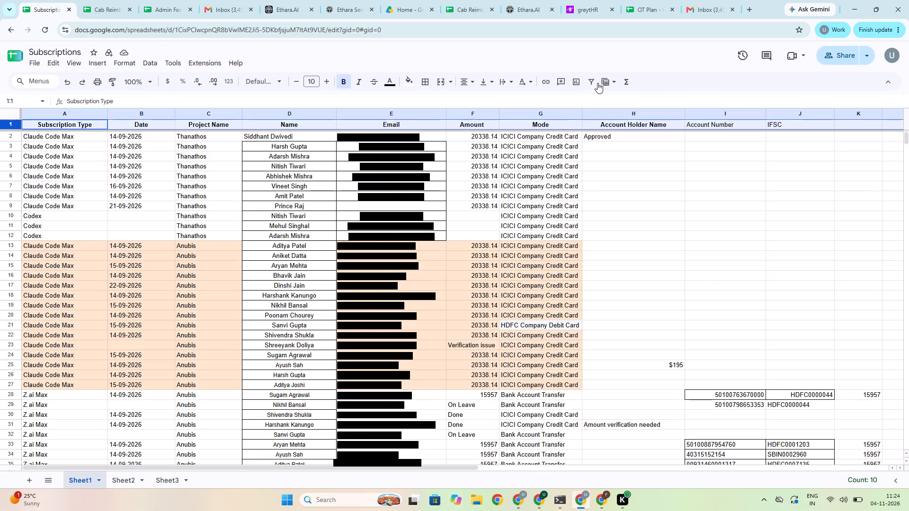
# Create a filter on the Sheet1 header row and deselect every date in the Date column's value filter.
pyautogui.click(592, 83)
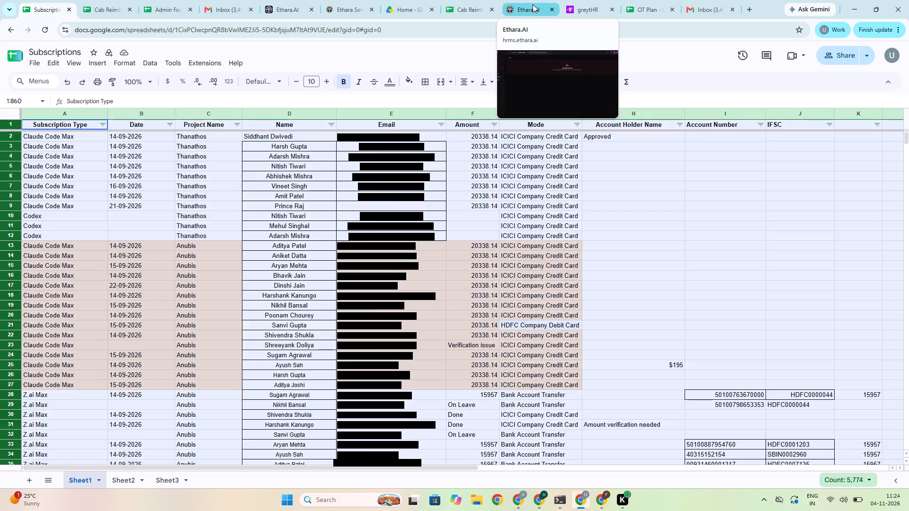
pyautogui.click(170, 128)
pyautogui.click(89, 244)
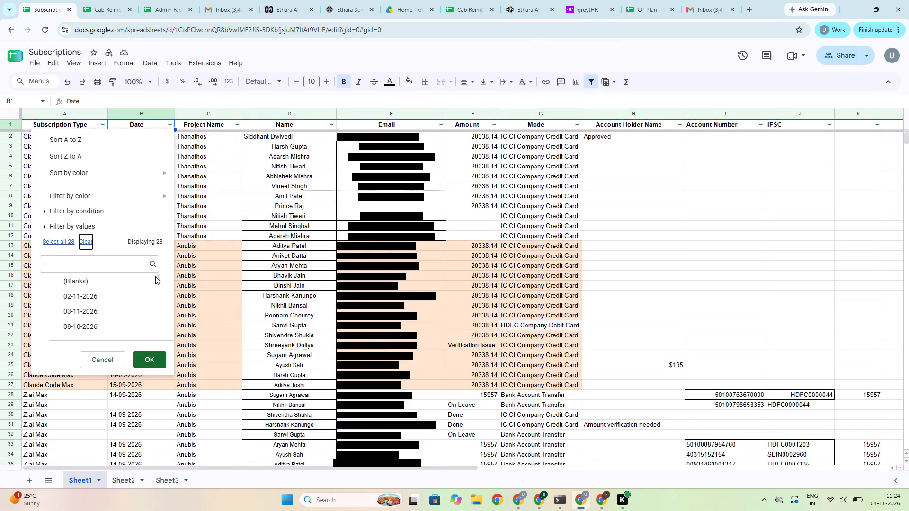
# Look through the dates offered in the Date column's value filter, from the latest entries back to the first.
pyautogui.moveTo(158, 276); pyautogui.dragTo(151, 344)
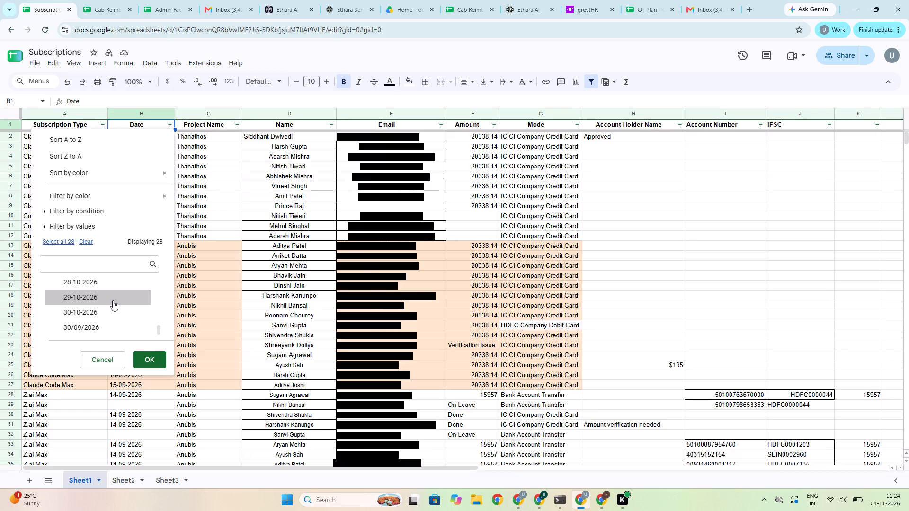
pyautogui.scroll(-1, 115, 324)
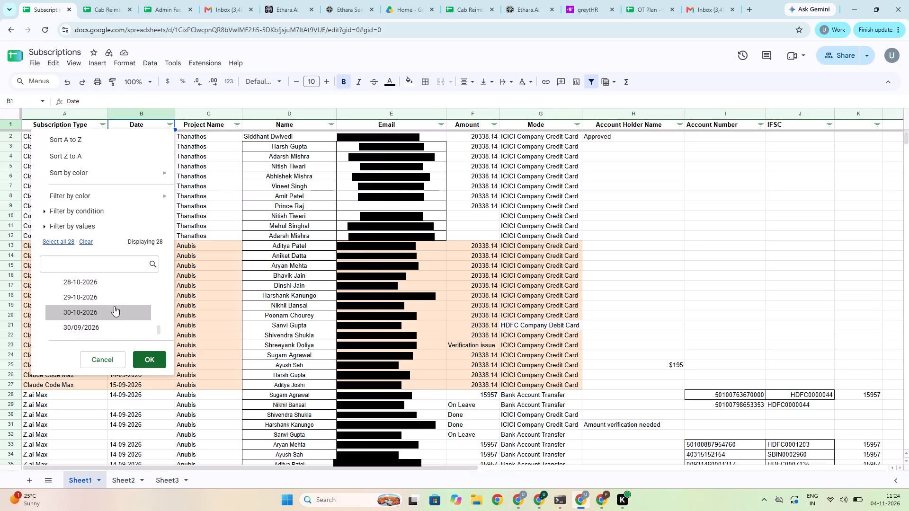
pyautogui.scroll(-1, 113, 309)
pyautogui.scroll(1, 113, 309)
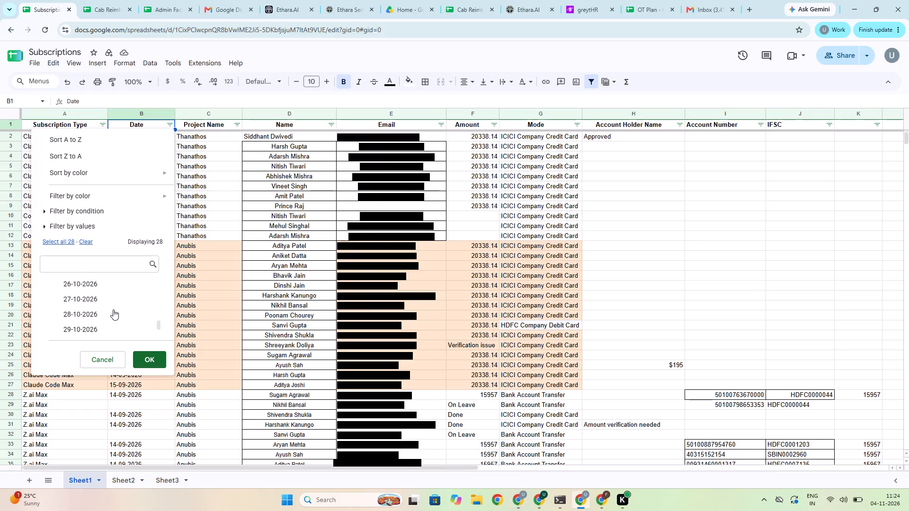
pyautogui.scroll(4, 113, 309)
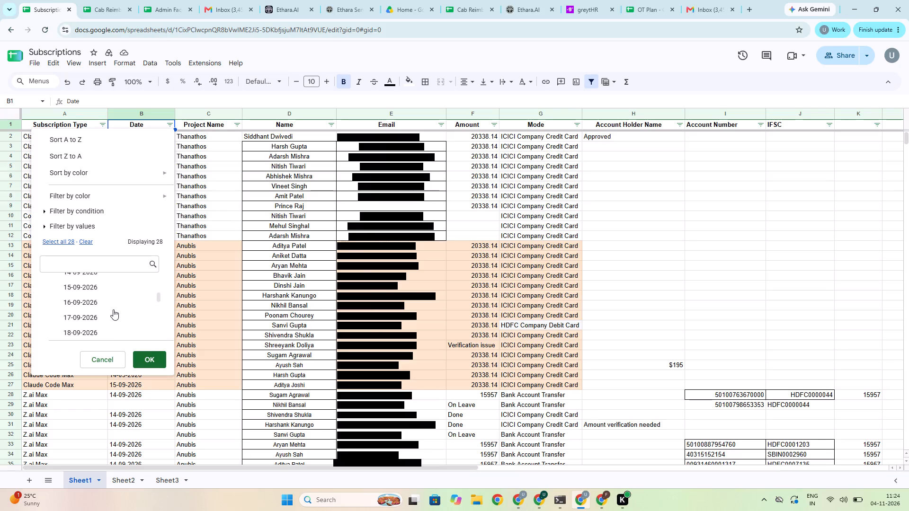
pyautogui.scroll(3, 113, 309)
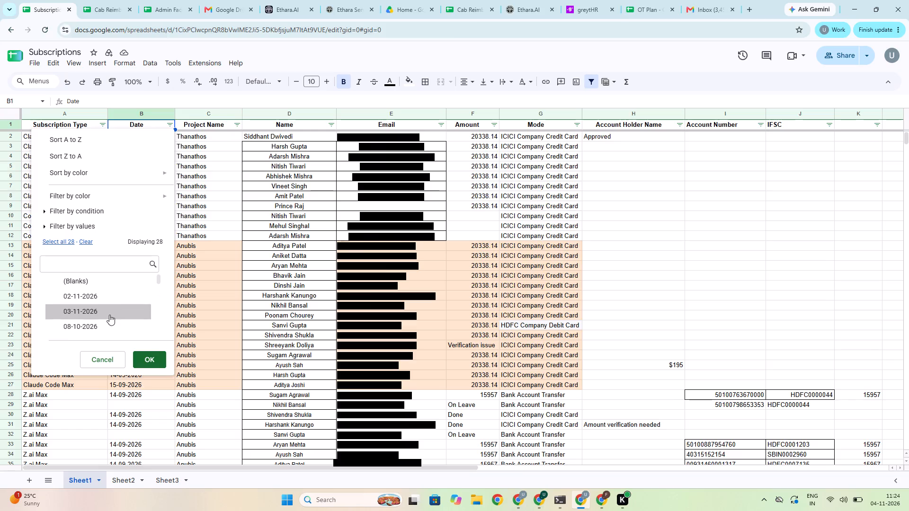
# Filter the Date column of Sheet1 in the Subscriptions spreadsheet to 02-11-2026 and 03-11-2026 and look over the filtered rows.
pyautogui.click(109, 315)
pyautogui.click(98, 302)
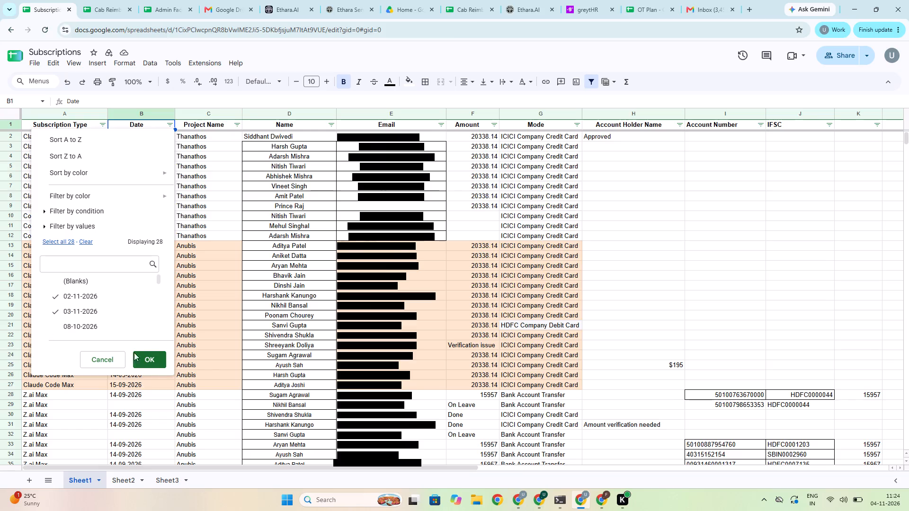
pyautogui.click(139, 356)
pyautogui.scroll(4, 225, 280)
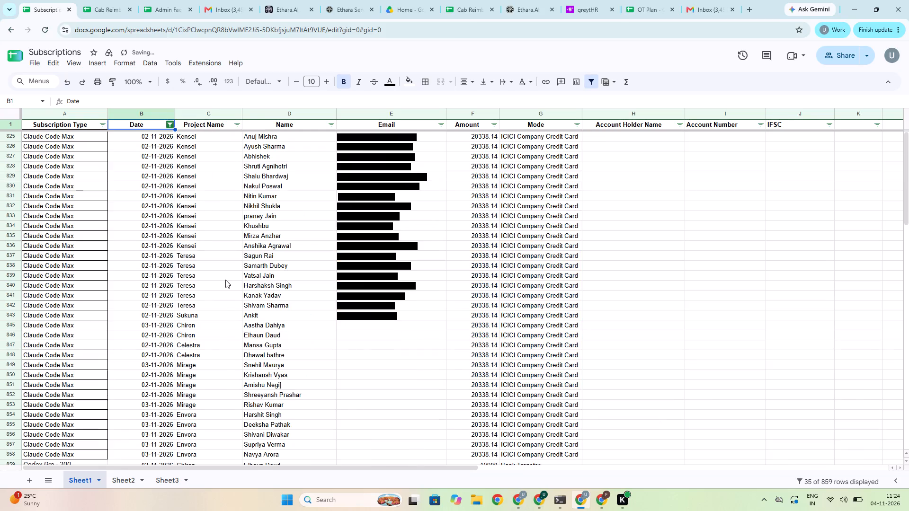
pyautogui.scroll(-5, 225, 280)
pyautogui.scroll(12, 225, 280)
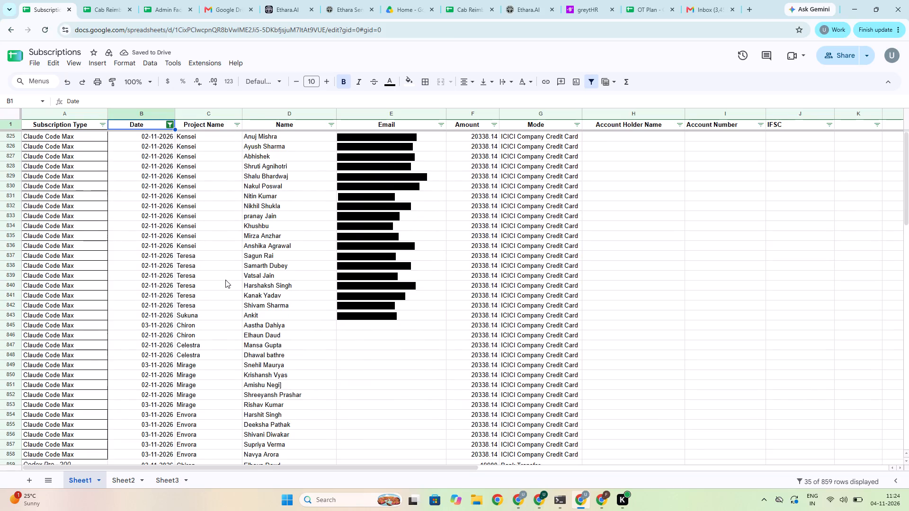
pyautogui.scroll(6, 225, 280)
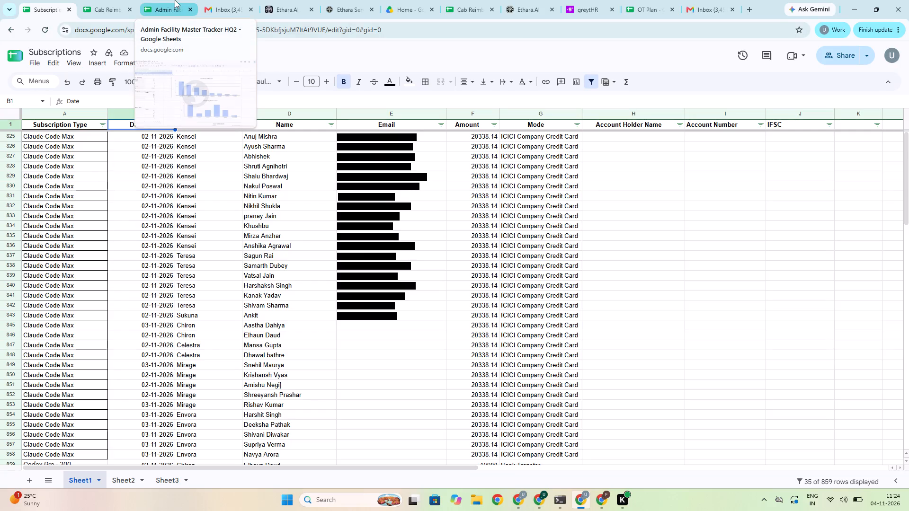
# Switch to the Windows Settings app and turn on the mobile hotspot.
pyautogui.click(293, 505)
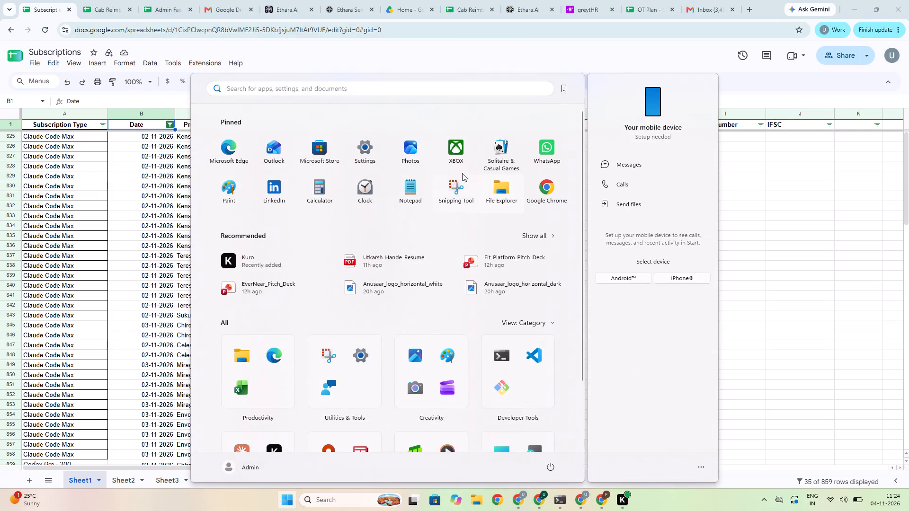
pyautogui.click(372, 161)
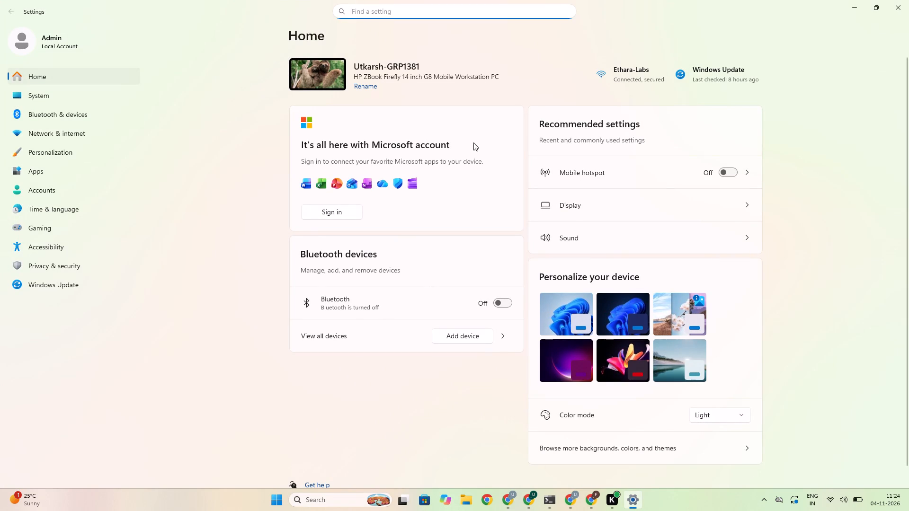
pyautogui.click(731, 179)
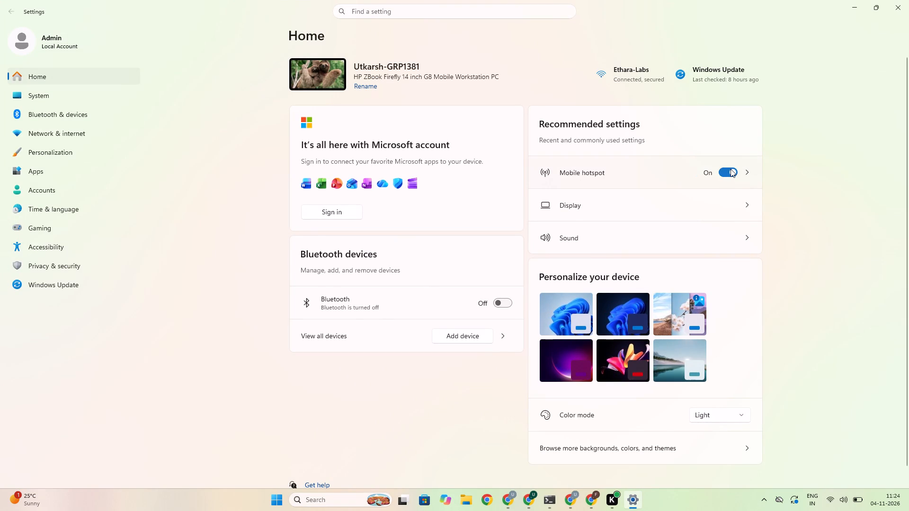
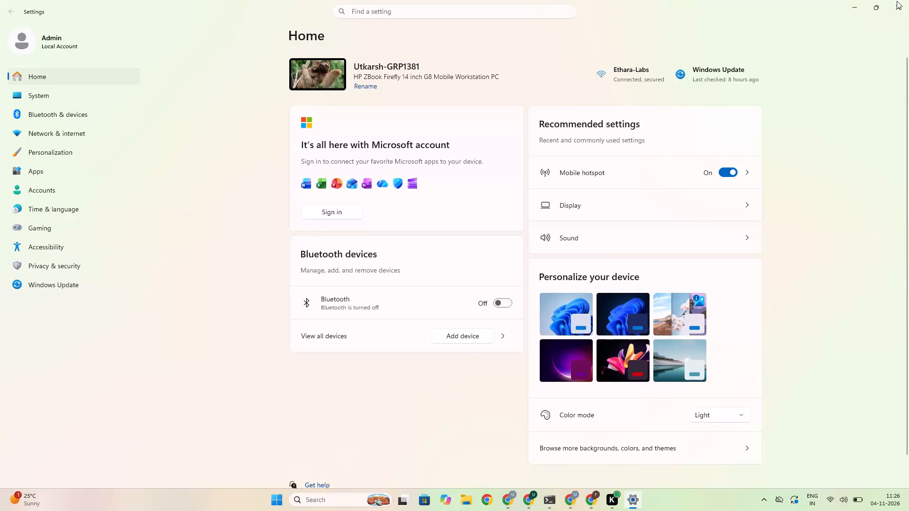
# Close the Settings window and review the last filtered rows of Sheet1 in the Subscriptions spreadsheet.
pyautogui.click(897, 1)
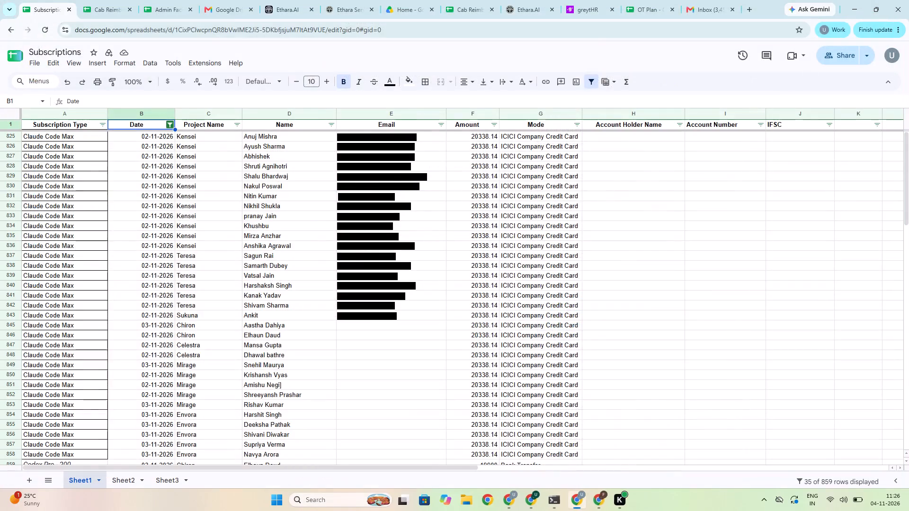
pyautogui.scroll(-4, 552, 276)
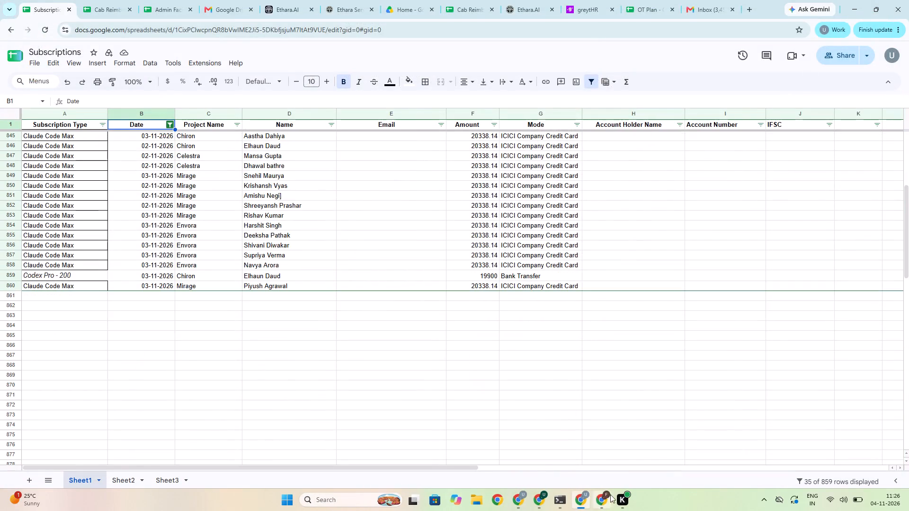
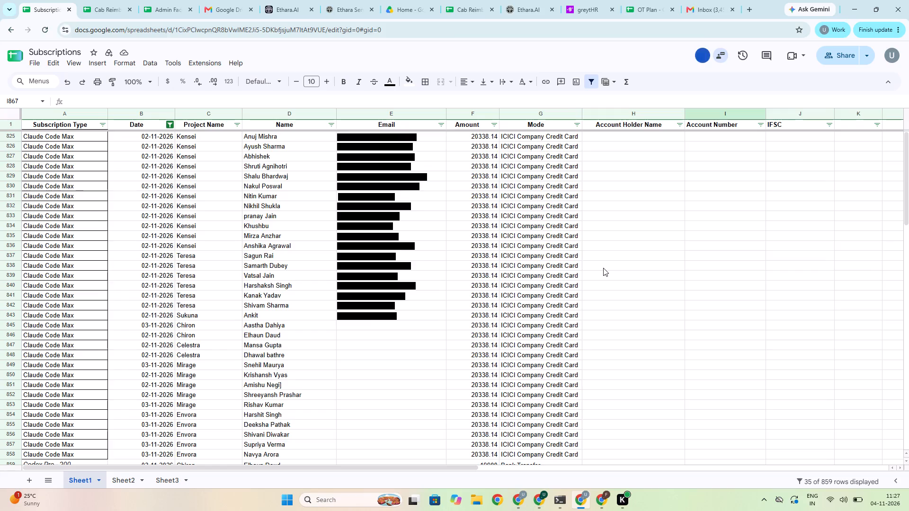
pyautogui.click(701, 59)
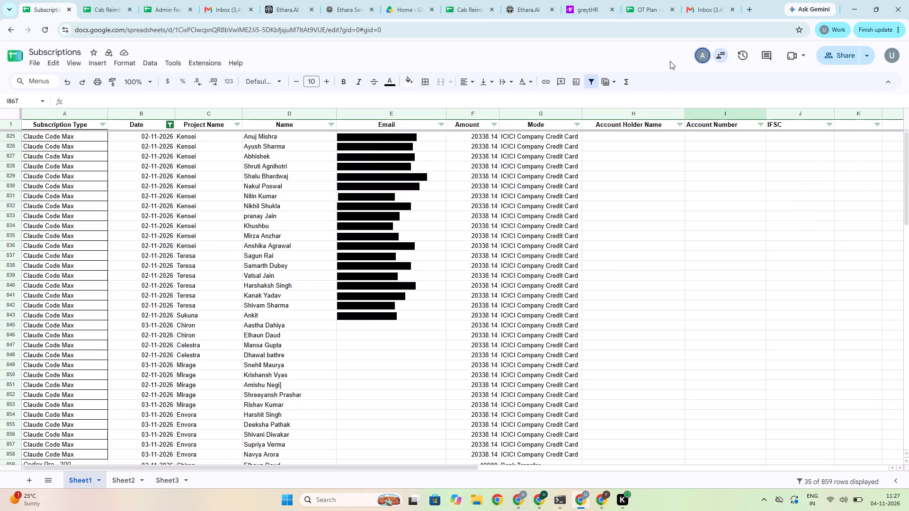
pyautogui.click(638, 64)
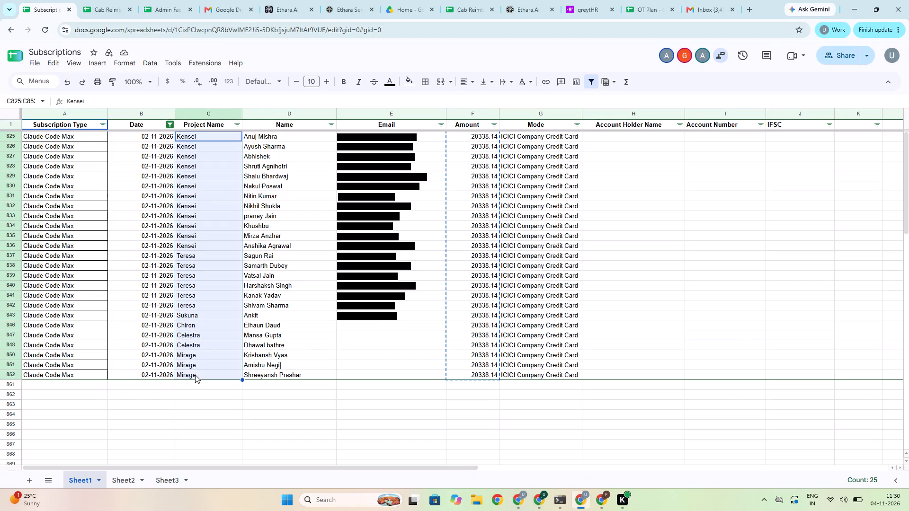
pyautogui.hotkey('ctrl', 'c')
pyautogui.hotkey('alt', 'Tab')
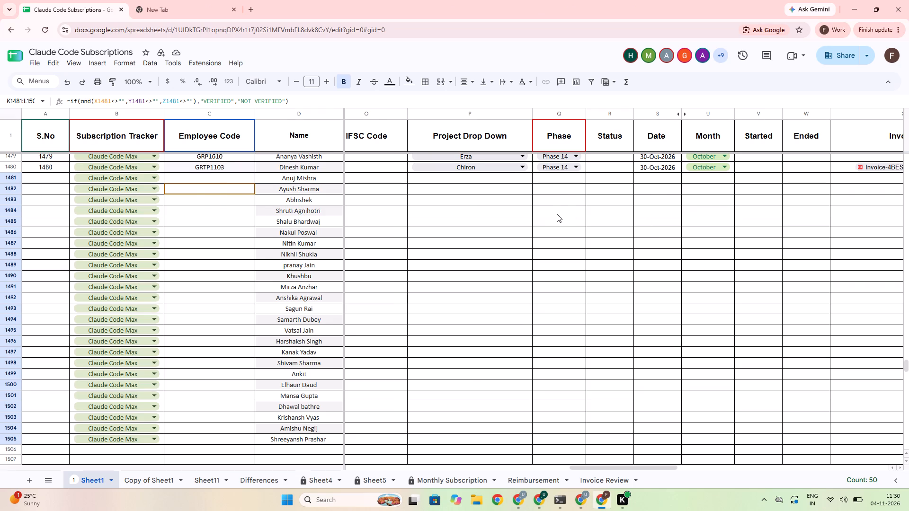
pyautogui.scroll(1, 557, 214)
pyautogui.click(449, 229)
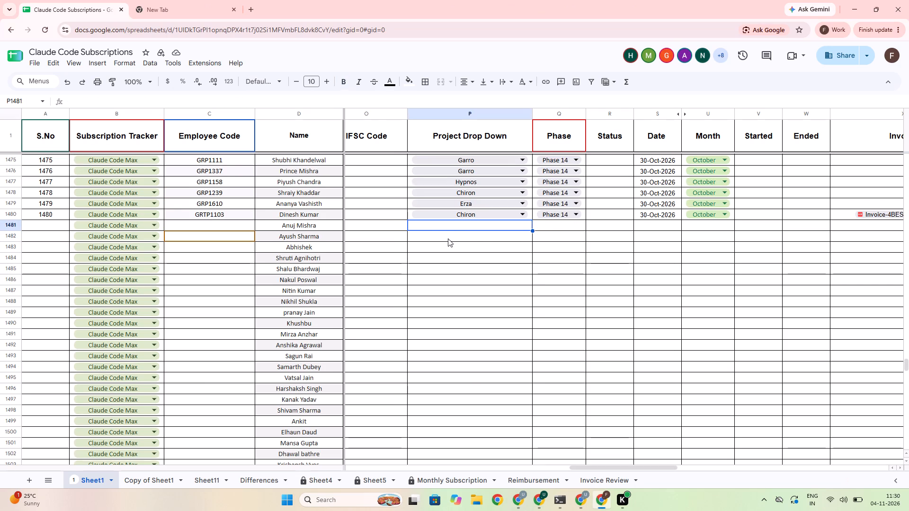
pyautogui.click(383, 229)
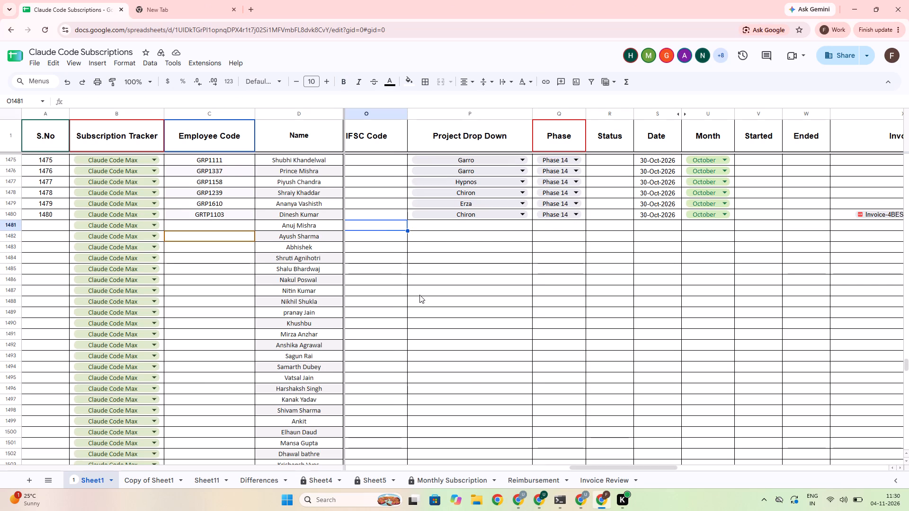
pyautogui.hotkey('ctrl', 'v')
# Copy the project drop-down from row 1480 to row 1481 and set it to Kensei.
pyautogui.moveTo(585, 470); pyautogui.dragTo(563, 470)
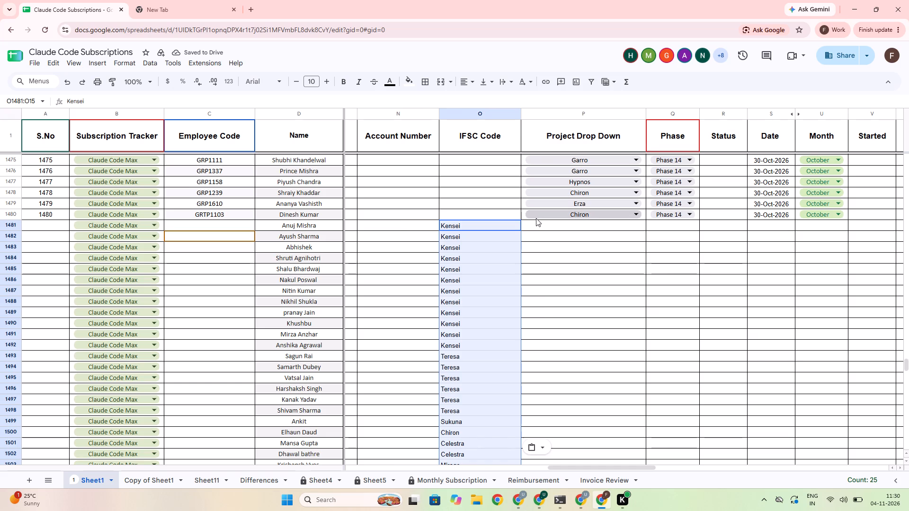
pyautogui.click(524, 218)
pyautogui.hotkey('ctrl', 'c')
pyautogui.click(539, 226)
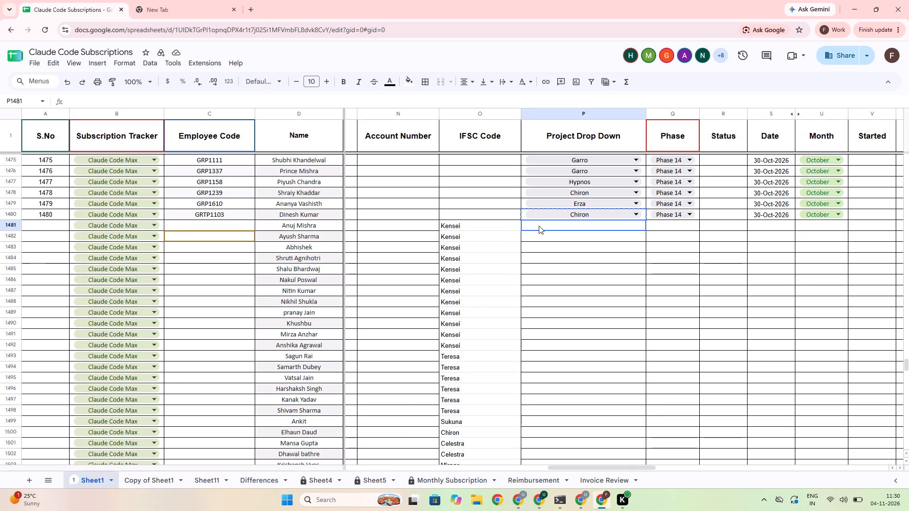
pyautogui.hotkey('ctrl', 'v')
pyautogui.write('kense')
pyautogui.press('Return')
pyautogui.press('Up')
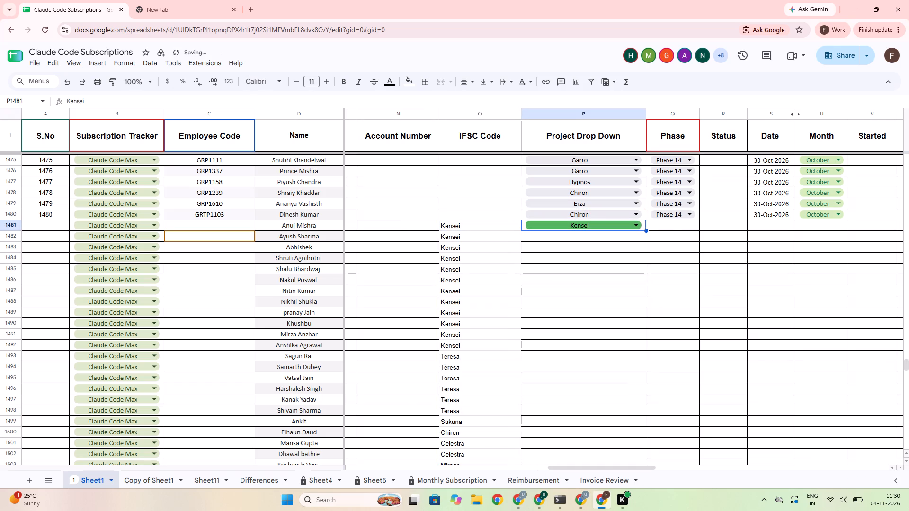
# Copy the Kensei project drop-down from row 1481 down to rows 1482 to 1492.
pyautogui.hotkey('ctrl', 'c')
pyautogui.press('Down')
pyautogui.hotkey('shift', 'Down')
pyautogui.hotkey('shift', 'Down')
pyautogui.hotkey('shift', 'Down')
pyautogui.hotkey('shift', 'Down')
pyautogui.hotkey('shift', 'Down')
pyautogui.hotkey('shift', 'Down')
pyautogui.hotkey('shift', 'Down')
pyautogui.hotkey('shift', 'Down')
pyautogui.hotkey('shift', 'Down')
pyautogui.hotkey('shift', 'Down')
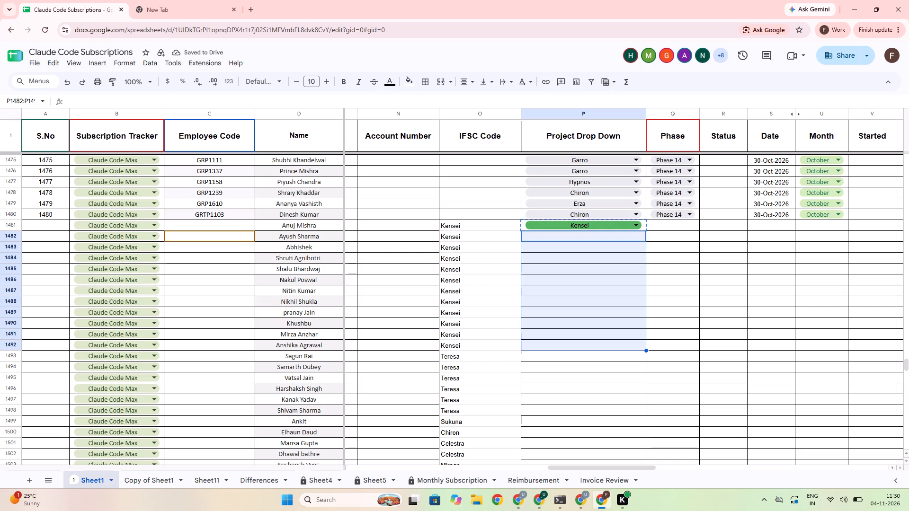
pyautogui.hotkey('ctrl', 'v')
# Add the copied project drop-down to row 1493 and set it to Teresa.
pyautogui.press('Down')
pyautogui.press('Down')
pyautogui.press('Down')
pyautogui.press('Down')
pyautogui.press('Down')
pyautogui.press('Down')
pyautogui.press('Down')
pyautogui.press('Down')
pyautogui.press('Down')
pyautogui.press('Down')
pyautogui.press('Down')
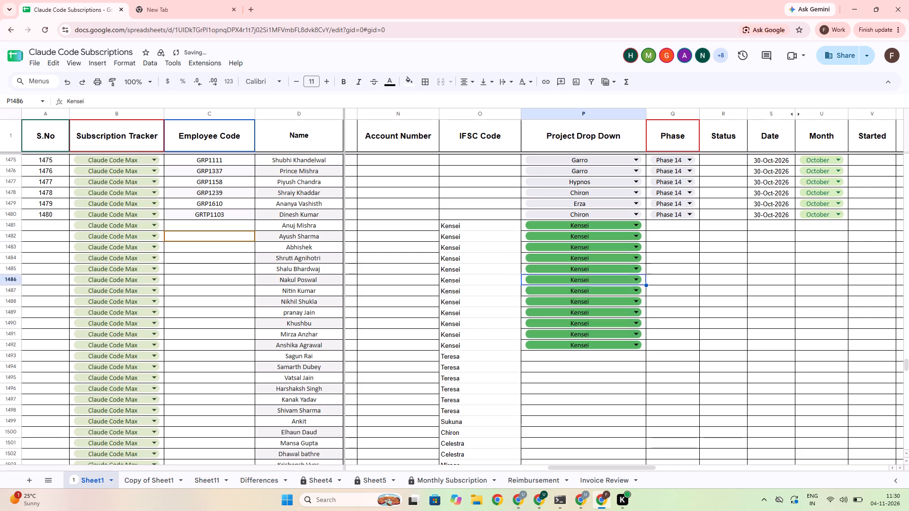
pyautogui.press('Down')
pyautogui.press('Up')
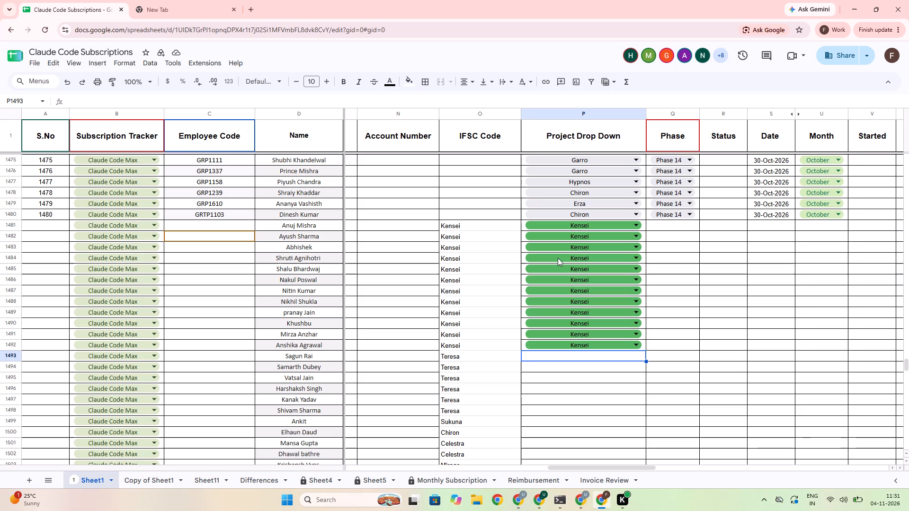
pyautogui.hotkey('ctrl', 'v')
pyautogui.press('t')
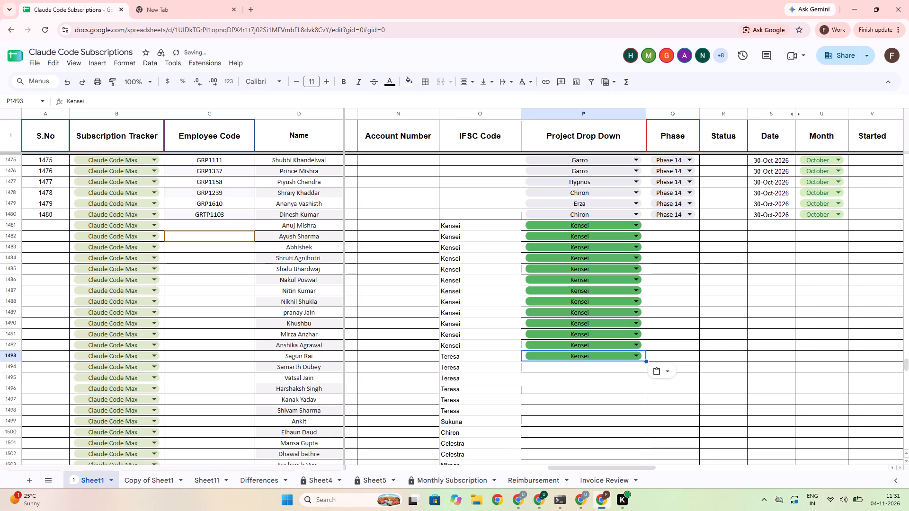
pyautogui.write('tere')
pyautogui.press('Return')
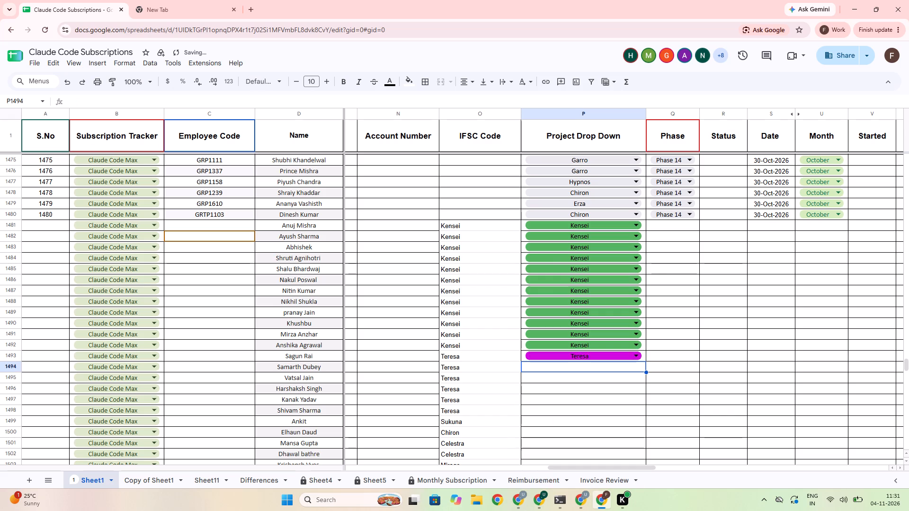
# Copy the Teresa project drop-down from row 1493 down to rows 1494 to 1498.
pyautogui.press('Up')
pyautogui.hotkey('ctrl', 'c')
pyautogui.press('Down')
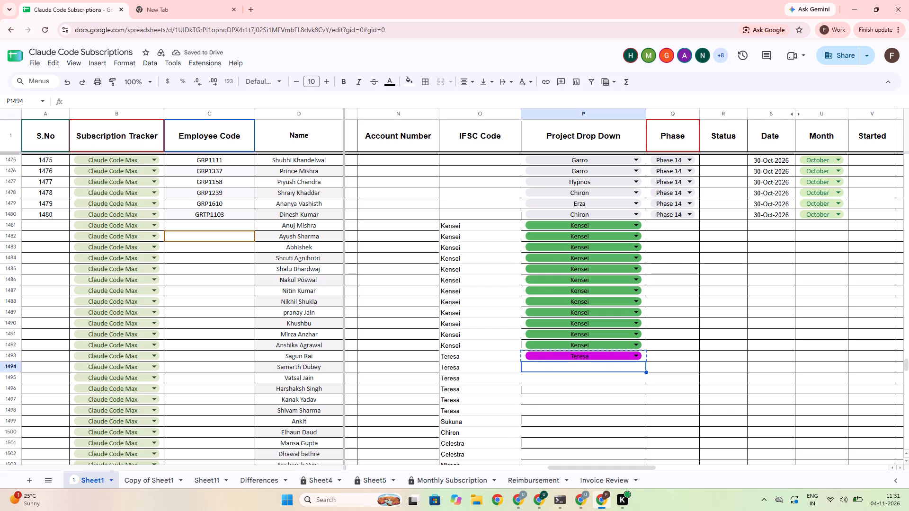
pyautogui.hotkey('shift', 'Down')
pyautogui.hotkey('shift', 'Down')
pyautogui.hotkey('shift', 'Down')
pyautogui.hotkey('shift', 'Down')
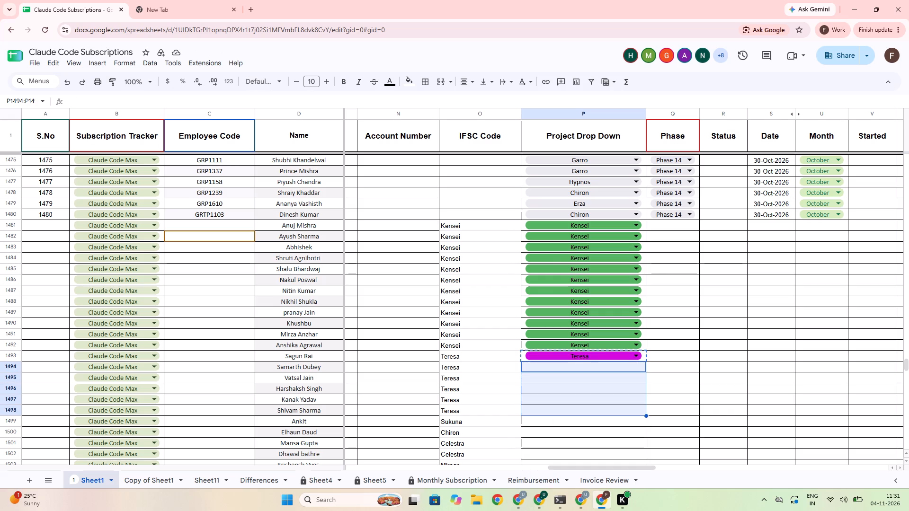
pyautogui.hotkey('ctrl', 'v')
# Add the project drop-down to rows 1499 and 1500, setting them to Sukuna and Chiron respectively.
pyautogui.press('Down')
pyautogui.press('Down')
pyautogui.press('Down')
pyautogui.press('Down')
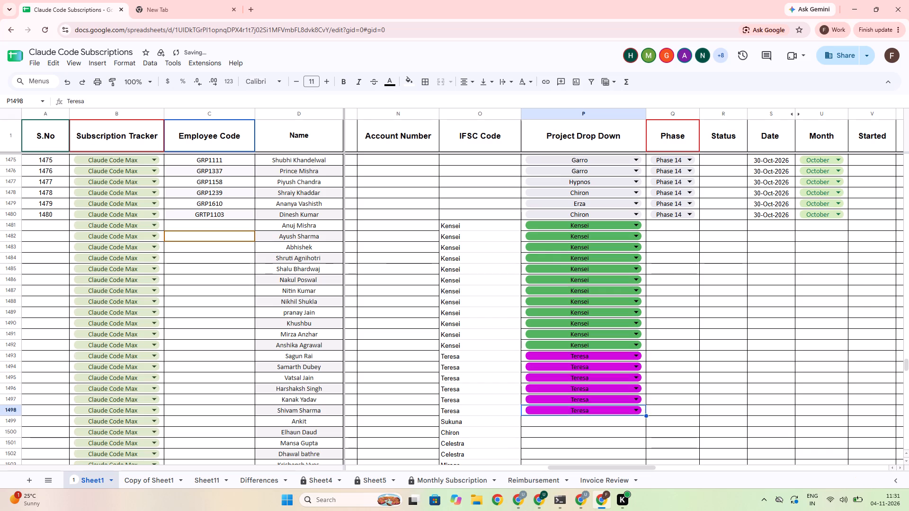
pyautogui.press('Down')
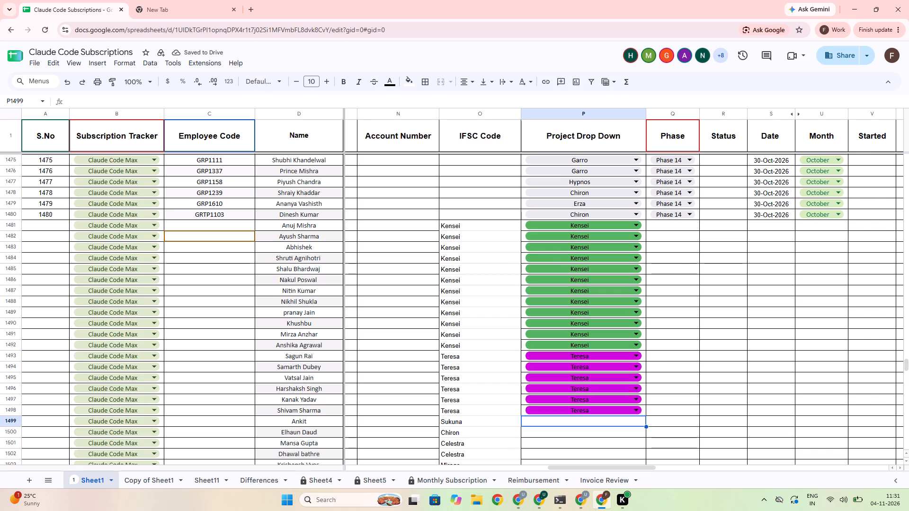
pyautogui.hotkey('ctrl', 'v')
pyautogui.write('suku')
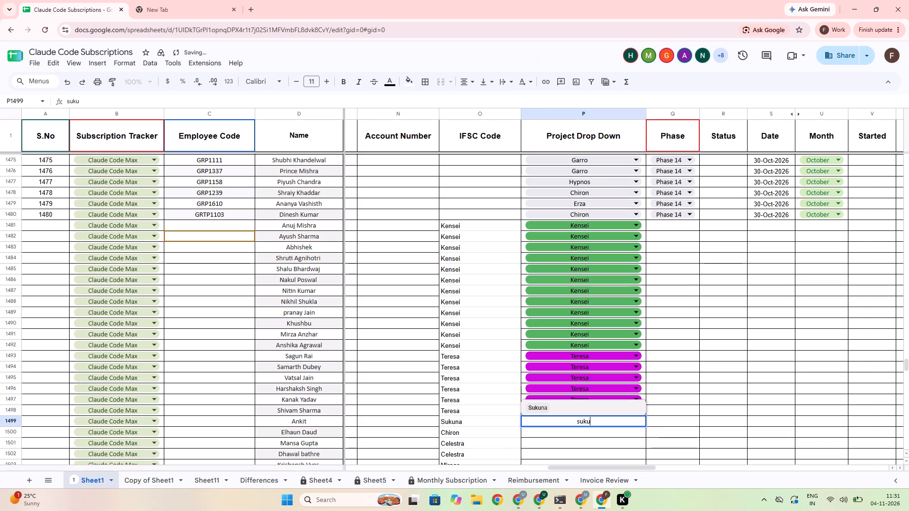
pyautogui.press('Return')
pyautogui.press('Up')
pyautogui.press('Down')
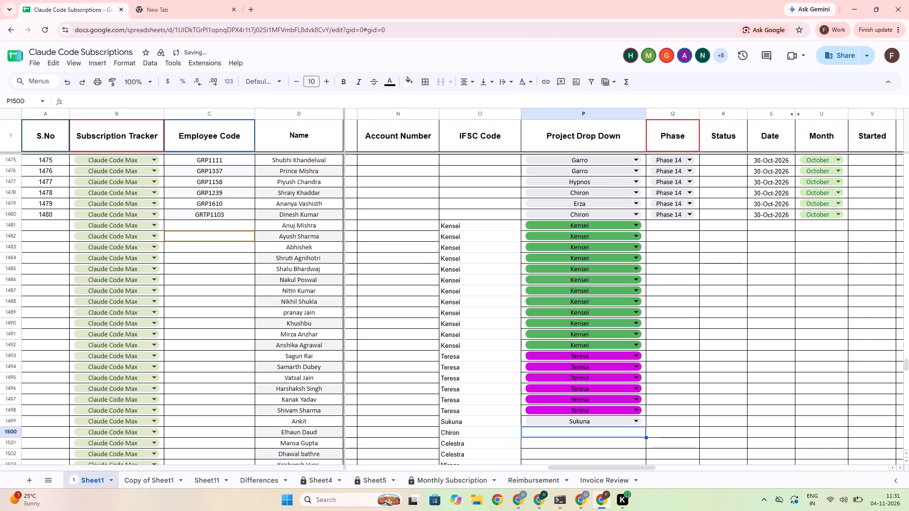
pyautogui.hotkey('ctrl', 'v')
pyautogui.write('chi')
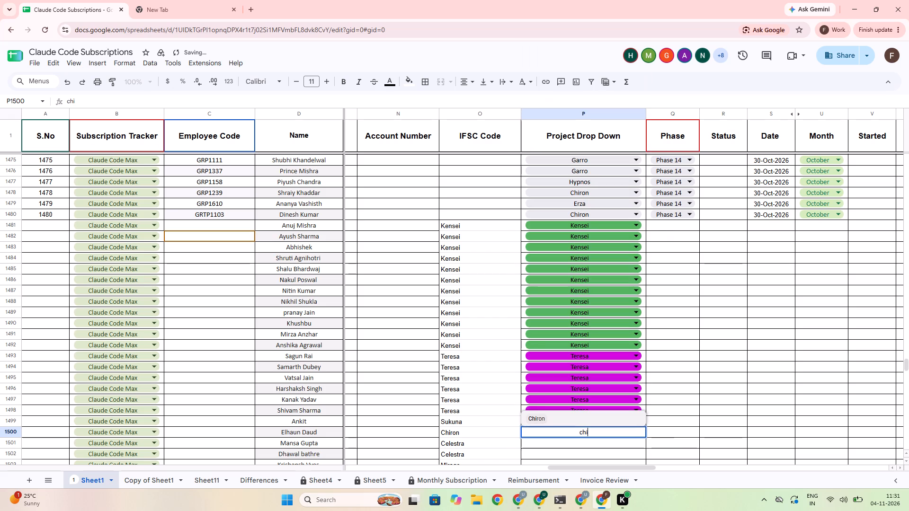
pyautogui.press('Return')
pyautogui.press('Down')
pyautogui.press('Up')
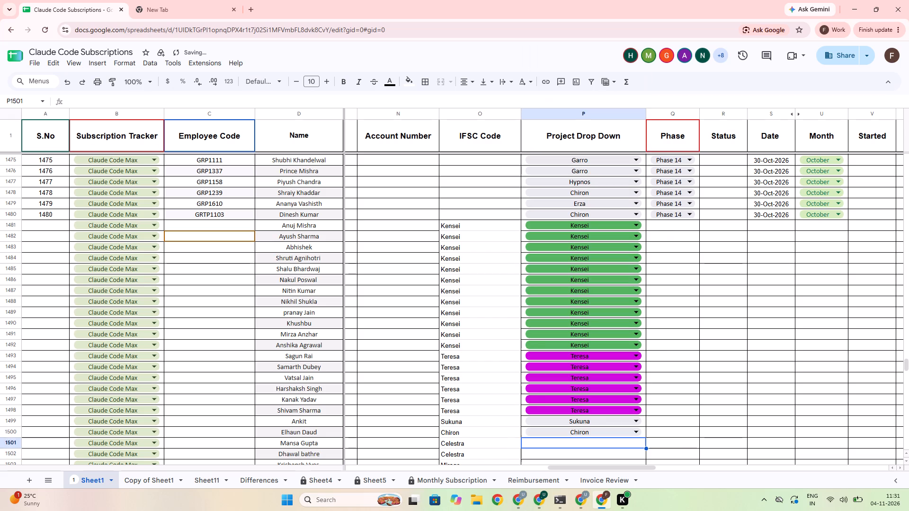
# Set the Project Drop Down in rows 1501 and 1502 to Celestra.
pyautogui.hotkey('ctrl', 'v')
pyautogui.write('ce')
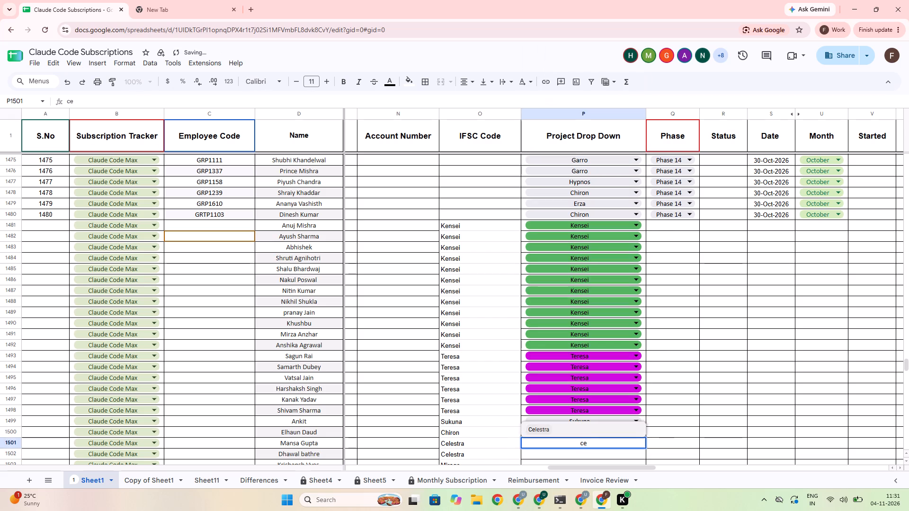
pyautogui.press('Return')
pyautogui.press('Up')
pyautogui.hotkey('ctrl', 'c')
pyautogui.press('Down')
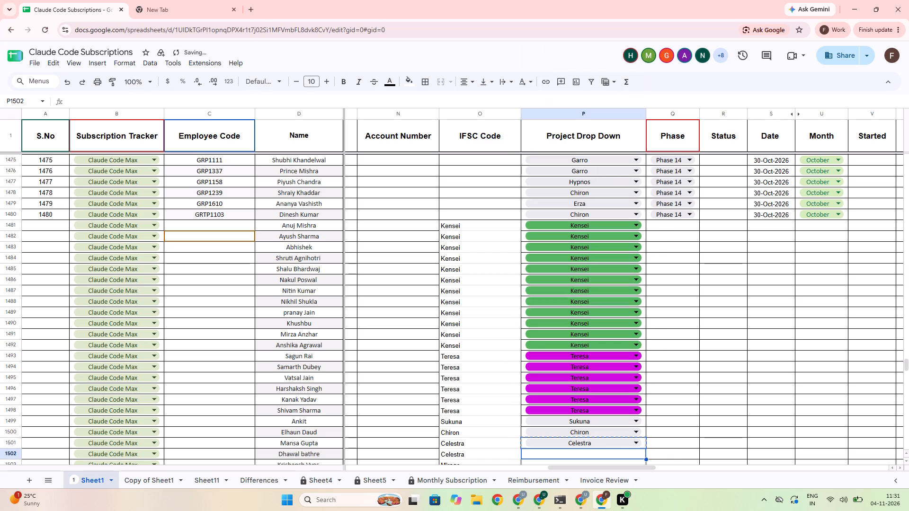
pyautogui.hotkey('ctrl', 'v')
# Copy the Celestra project drop-down into row 1503.
pyautogui.press('Down')
pyautogui.press('Down')
pyautogui.press('Down')
pyautogui.press('Down')
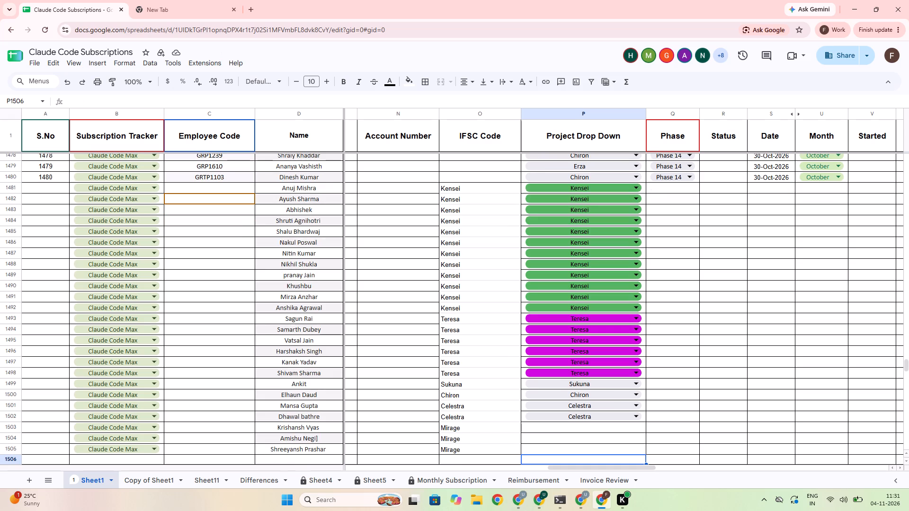
pyautogui.press('Up')
pyautogui.press('Up')
pyautogui.press('Up')
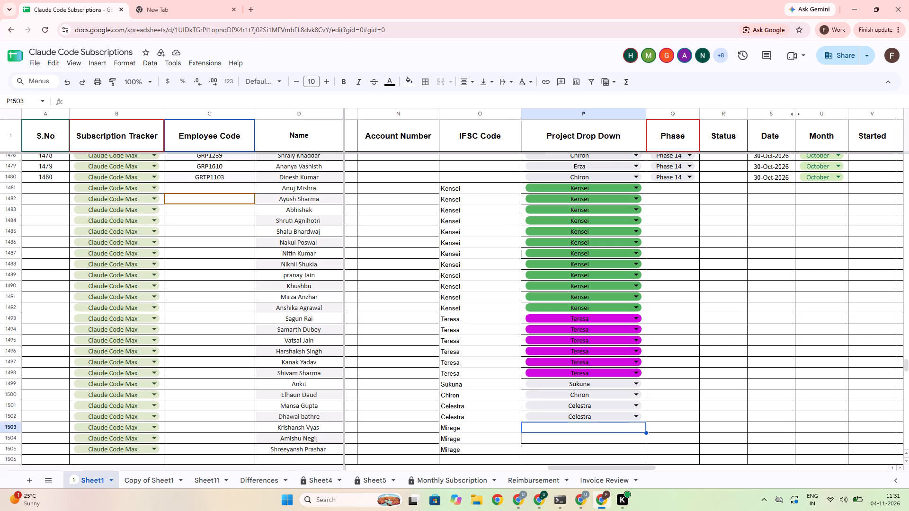
pyautogui.hotkey('ctrl', 'v')
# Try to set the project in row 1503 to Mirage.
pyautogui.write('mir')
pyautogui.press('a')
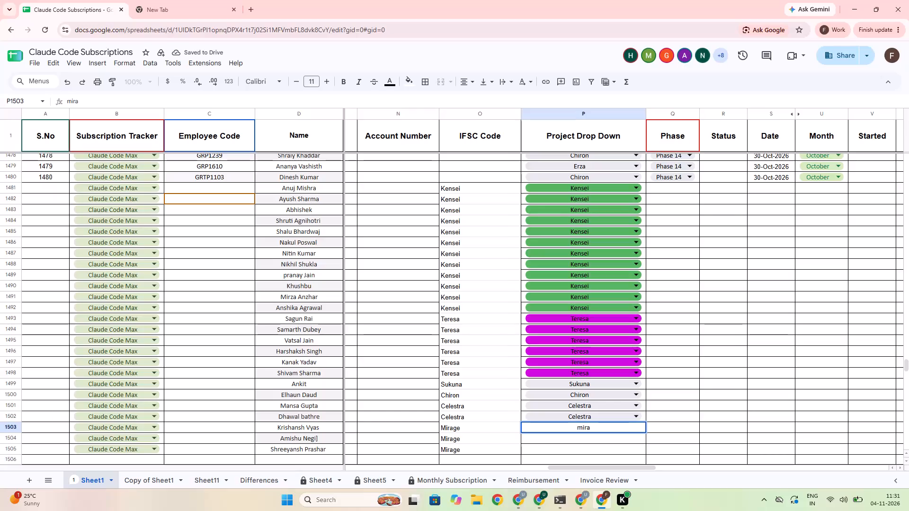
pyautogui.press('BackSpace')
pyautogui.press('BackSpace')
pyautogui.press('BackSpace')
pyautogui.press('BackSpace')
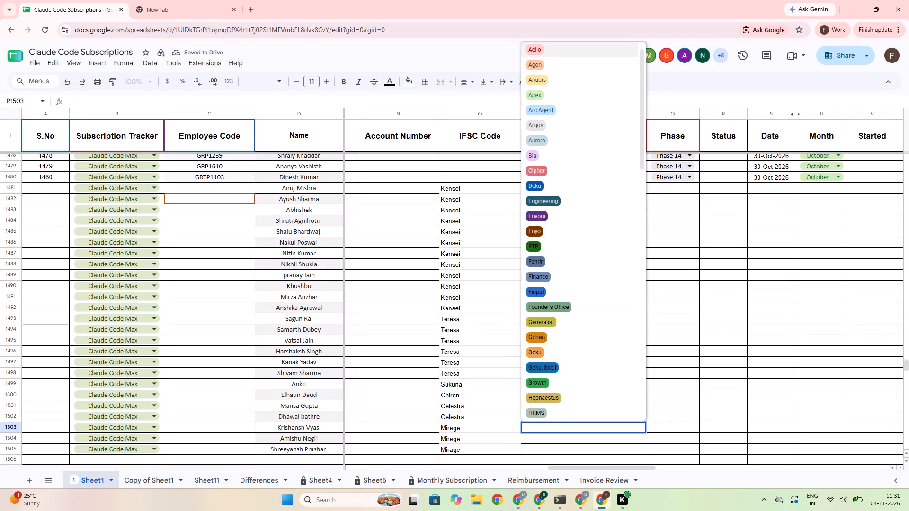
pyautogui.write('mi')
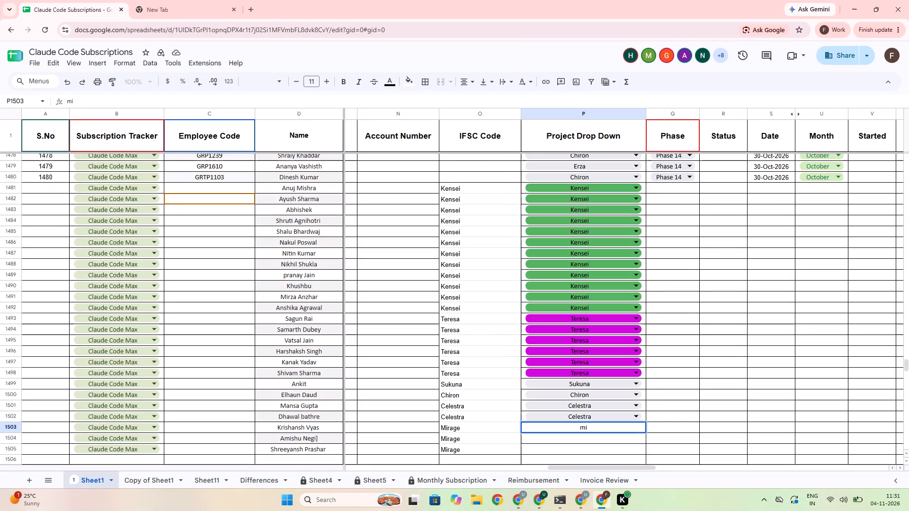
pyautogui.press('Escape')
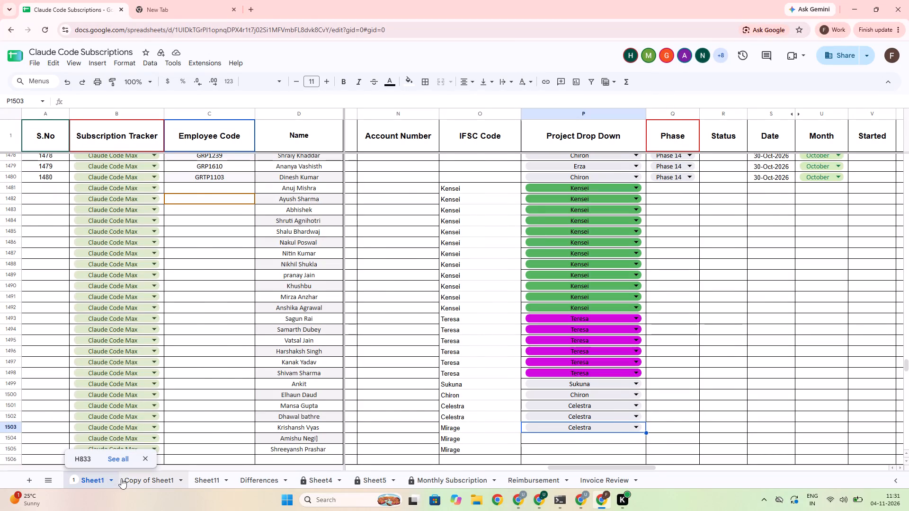
# Hide the Copy of Sheet1 and Sheet11 sheets in the tracker.
pyautogui.click(134, 478)
pyautogui.rightClick(137, 477)
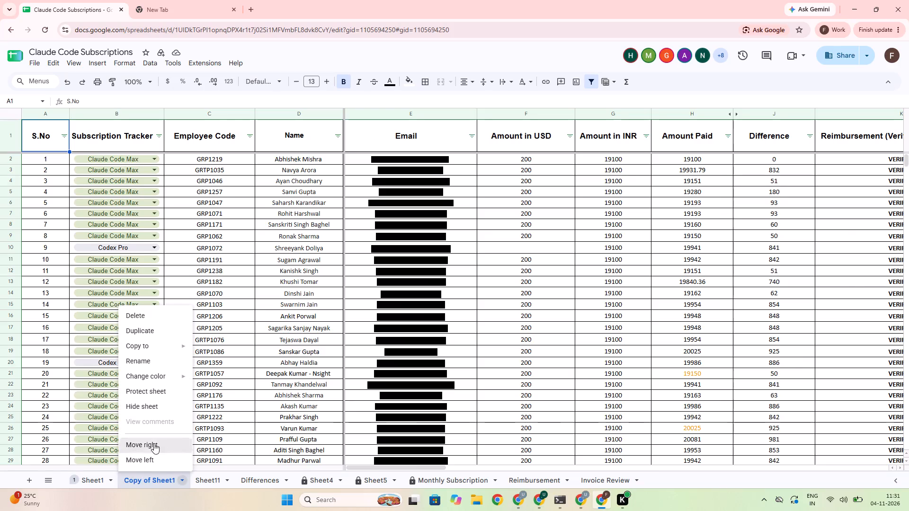
pyautogui.click(151, 410)
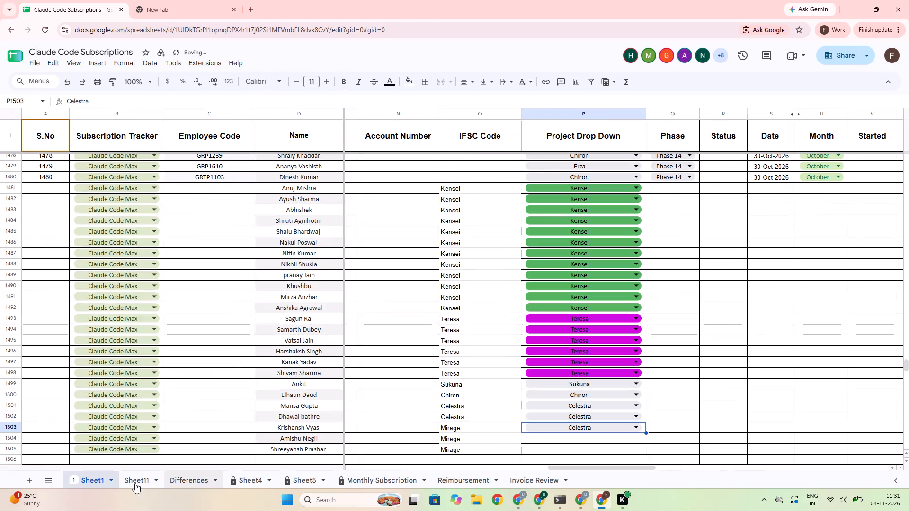
pyautogui.click(135, 483)
pyautogui.rightClick(139, 474)
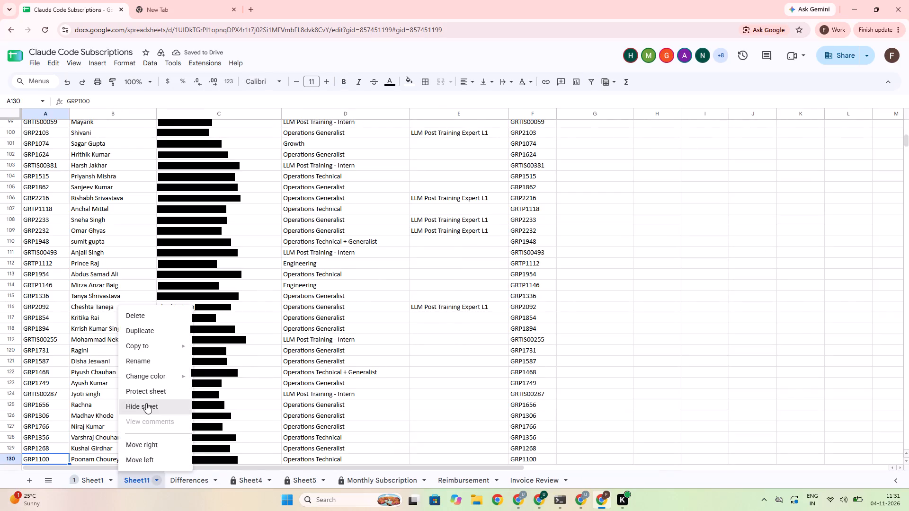
pyautogui.click(146, 404)
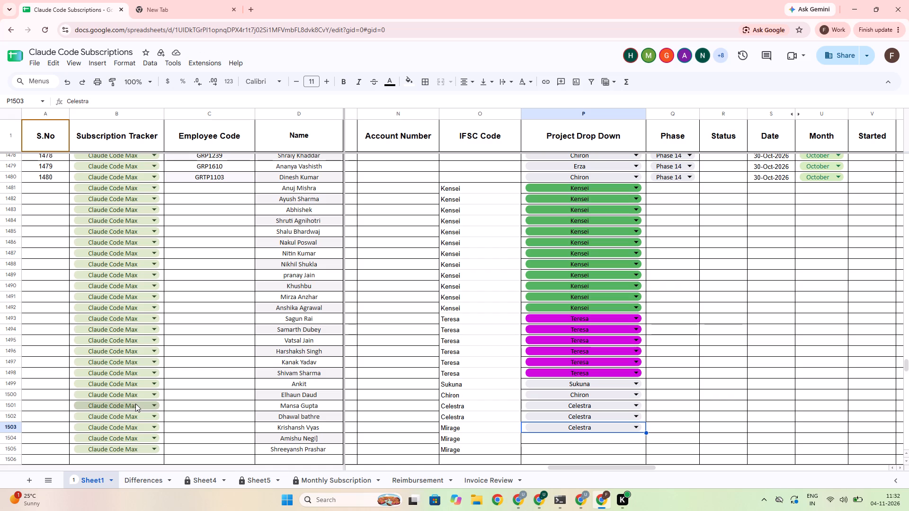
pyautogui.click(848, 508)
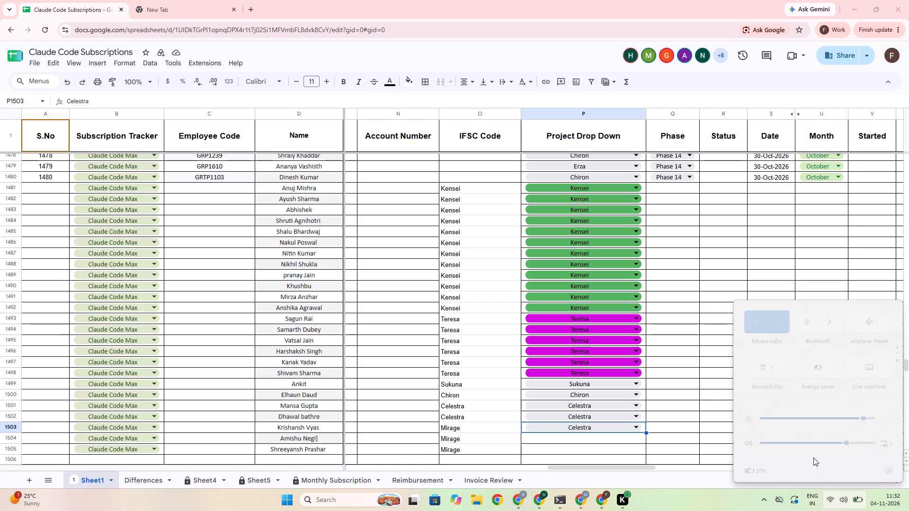
# Mute the computer's sound.
pyautogui.click(753, 441)
pyautogui.click(604, 448)
# Unhide Sheet14 and copy Mirage from the IFSC Code cell in row 1505 into G78, below Garro.
pyautogui.click(548, 440)
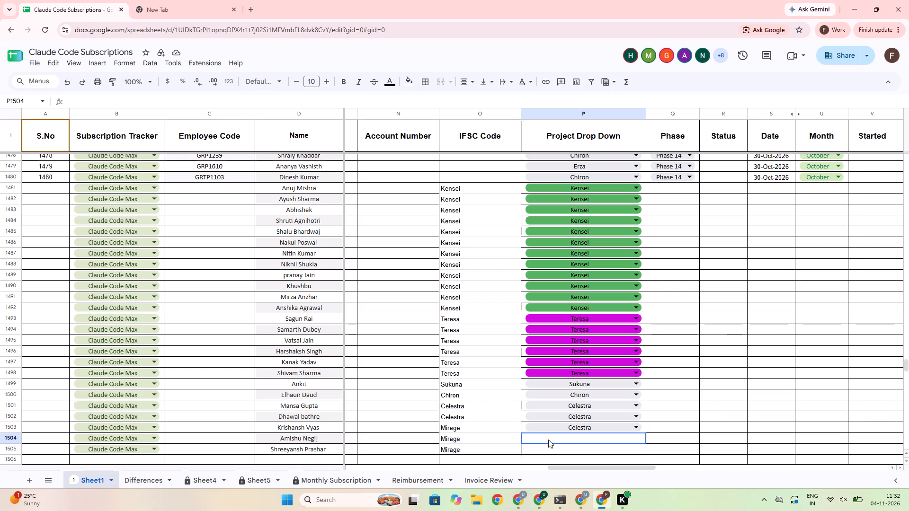
pyautogui.click(50, 482)
pyautogui.click(72, 350)
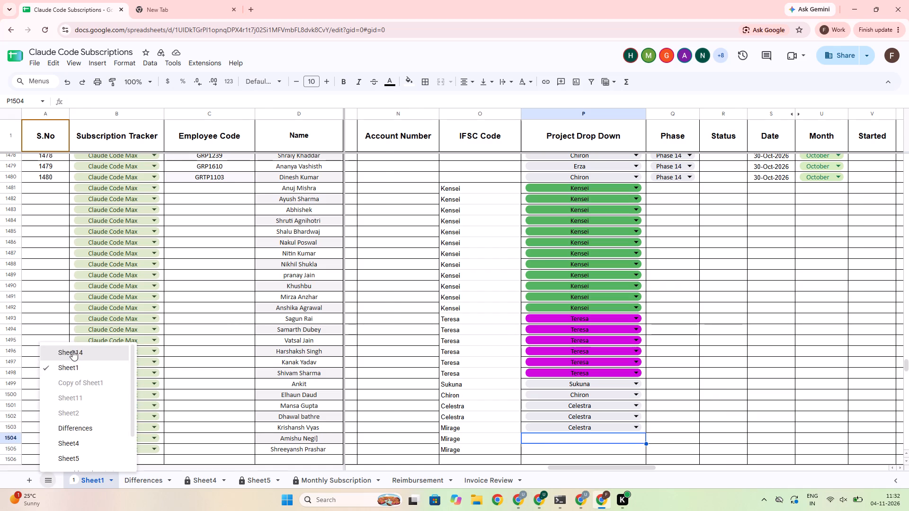
pyautogui.scroll(-13, 409, 388)
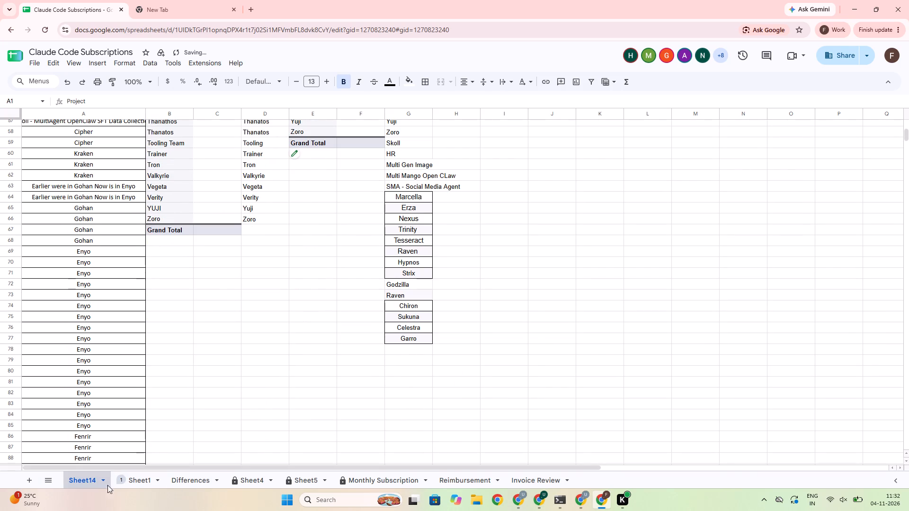
pyautogui.click(126, 479)
pyautogui.click(463, 453)
pyautogui.hotkey('ctrl', 'c')
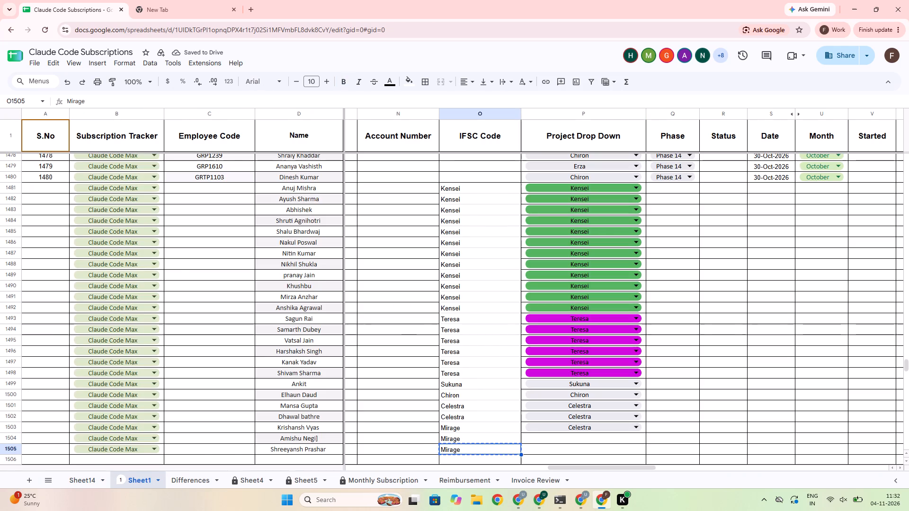
pyautogui.click(81, 486)
pyautogui.click(403, 352)
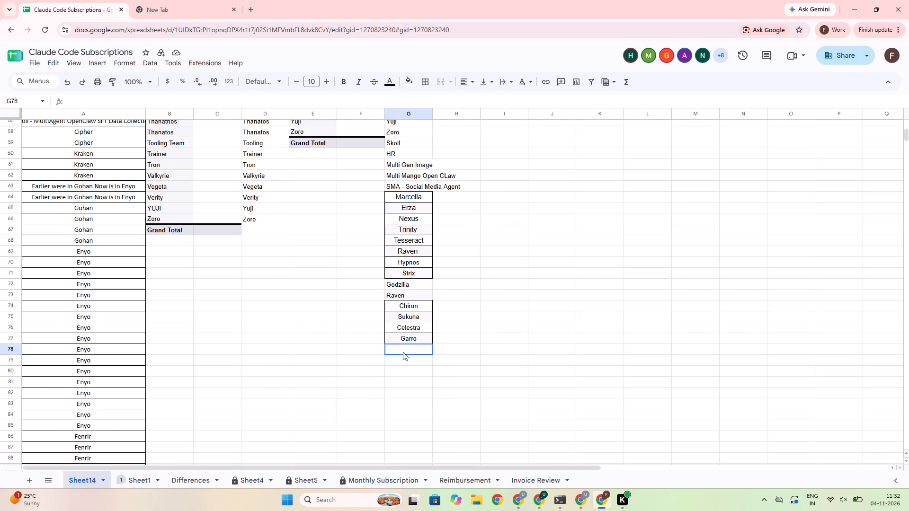
pyautogui.hotkey('ctrl', 'v')
# Copy the project drop-down from row 1503 of Sheet1 into row 1504 and set it to Mirage.
pyautogui.click(133, 478)
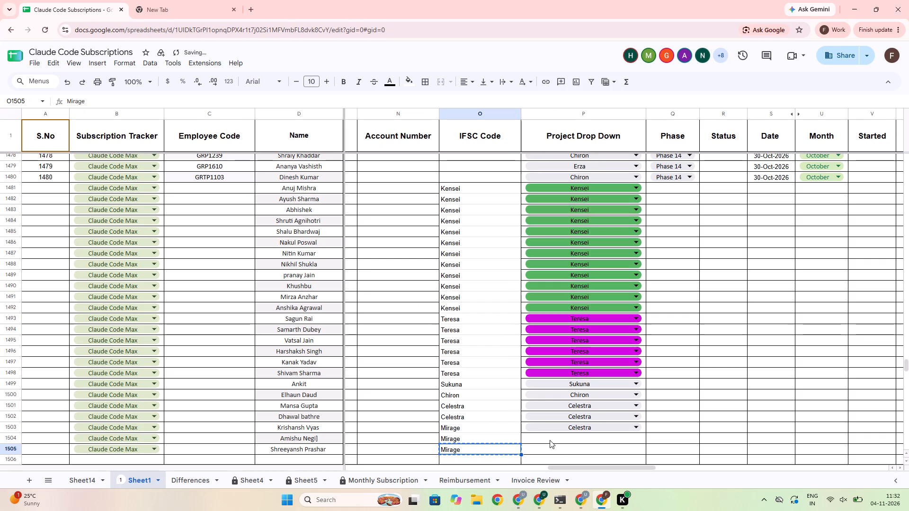
pyautogui.click(549, 440)
pyautogui.click(523, 430)
pyautogui.hotkey('ctrl', 'c')
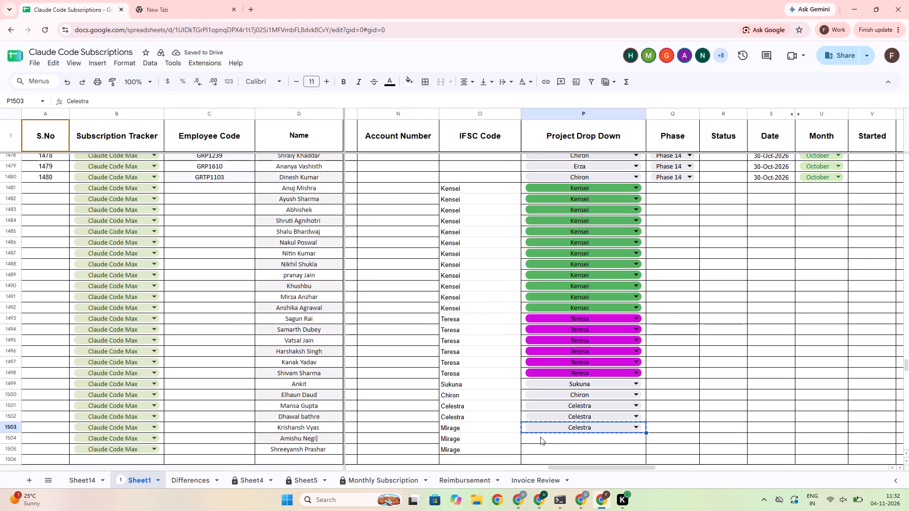
pyautogui.click(540, 437)
pyautogui.hotkey('ctrl', 'v')
pyautogui.press('m')
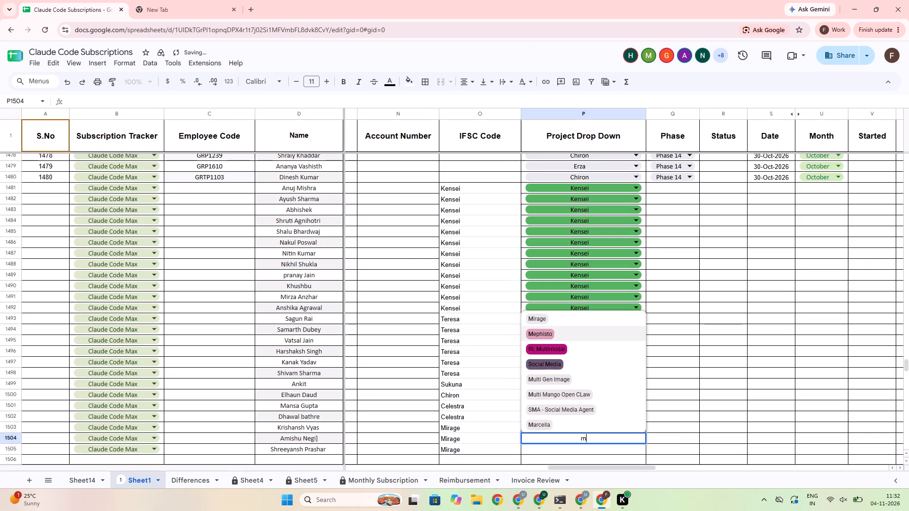
pyautogui.write('ir')
pyautogui.press('Return')
# Copy the Mirage project drop-down from row 1504 into row 1505.
pyautogui.press('Up')
pyautogui.press('Down')
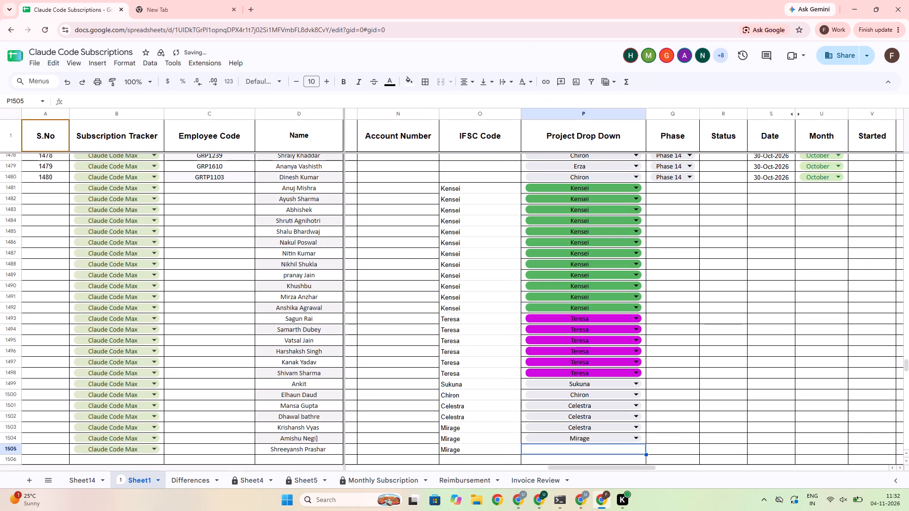
pyautogui.press('Up')
pyautogui.hotkey('ctrl', 'c')
pyautogui.press('Down')
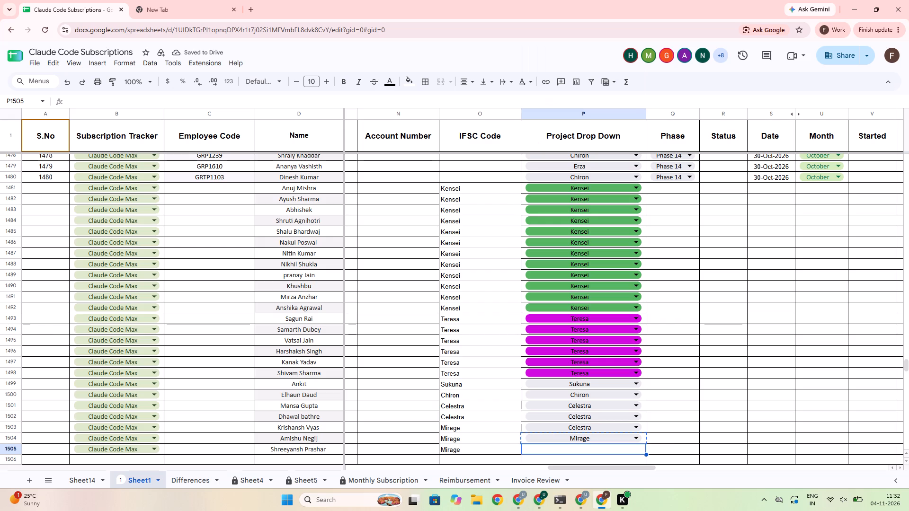
pyautogui.hotkey('ctrl', 'v')
pyautogui.press('Left')
pyautogui.press('Left')
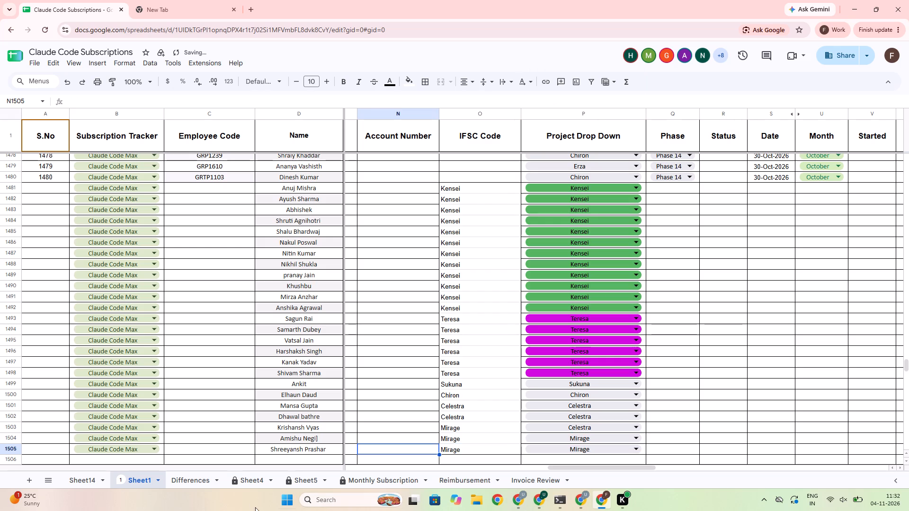
# Hide Sheet14 in the tracker.
pyautogui.click(93, 478)
pyautogui.rightClick(93, 478)
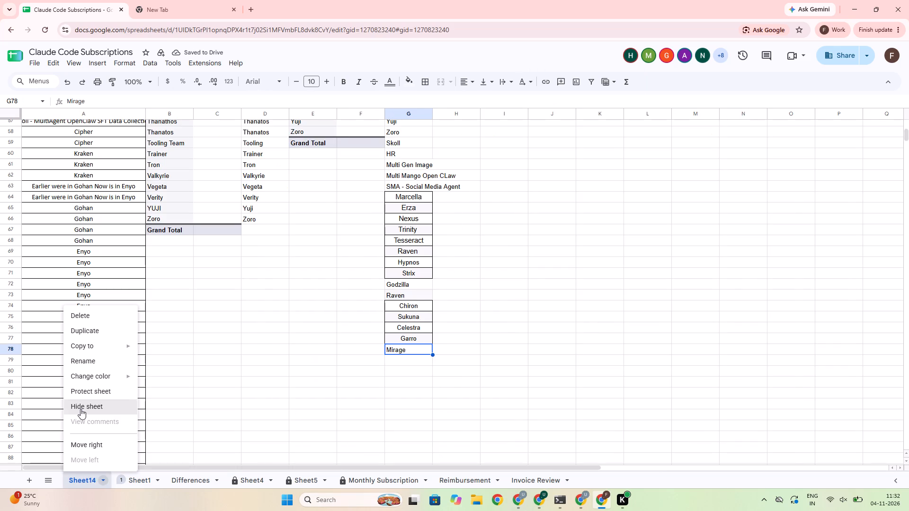
pyautogui.click(80, 409)
# Clear the project names from the IFSC Code column in rows 1481 to 1505.
pyautogui.scroll(3, 483, 275)
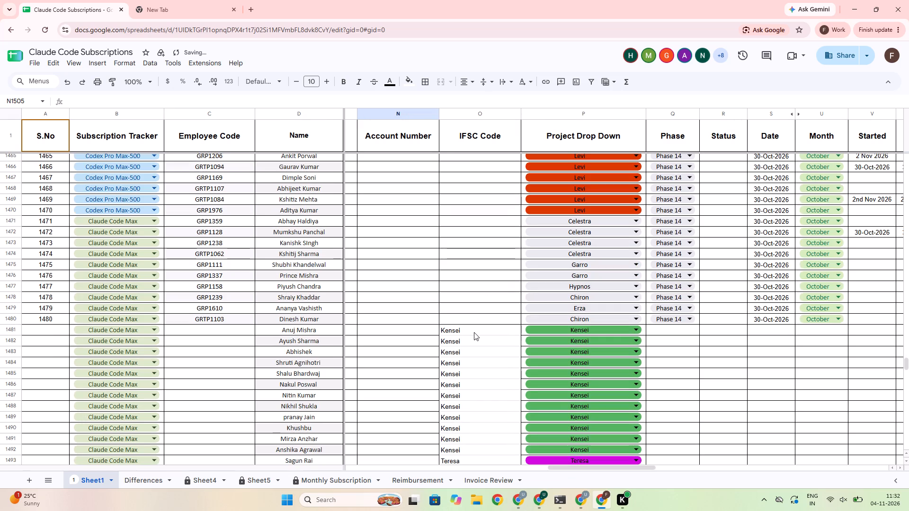
pyautogui.moveTo(471, 332); pyautogui.dragTo(458, 412)
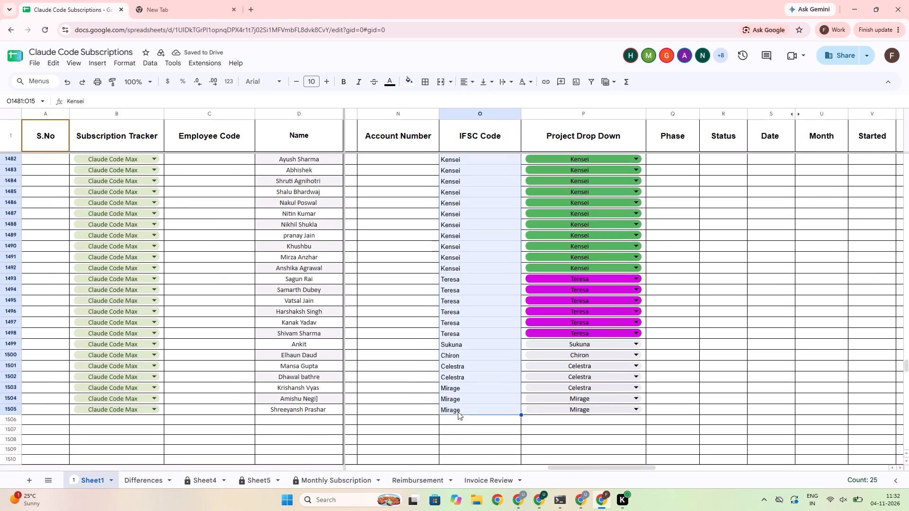
pyautogui.press('Delete')
# Copy the formatting of IFSC Code cell O1480 onto rows 1481 to 1505 of the same column.
pyautogui.scroll(4, 458, 412)
pyautogui.click(464, 329)
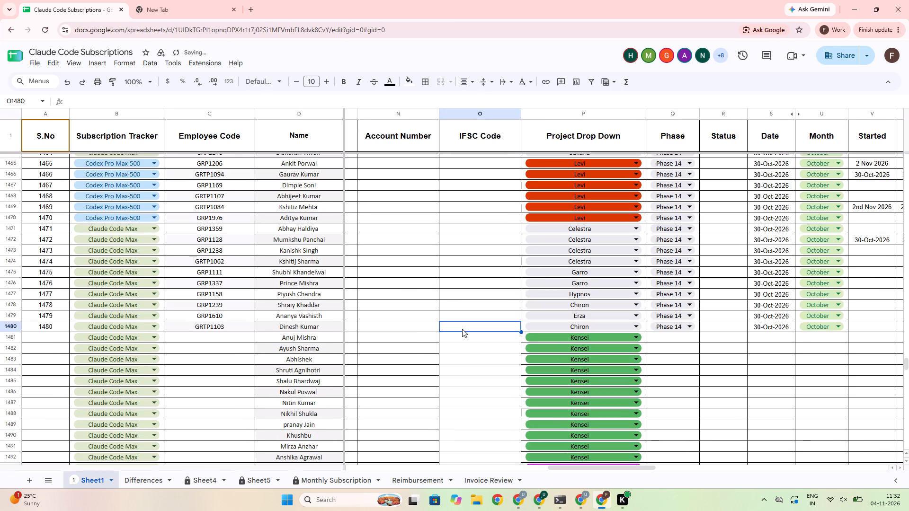
pyautogui.click(112, 87)
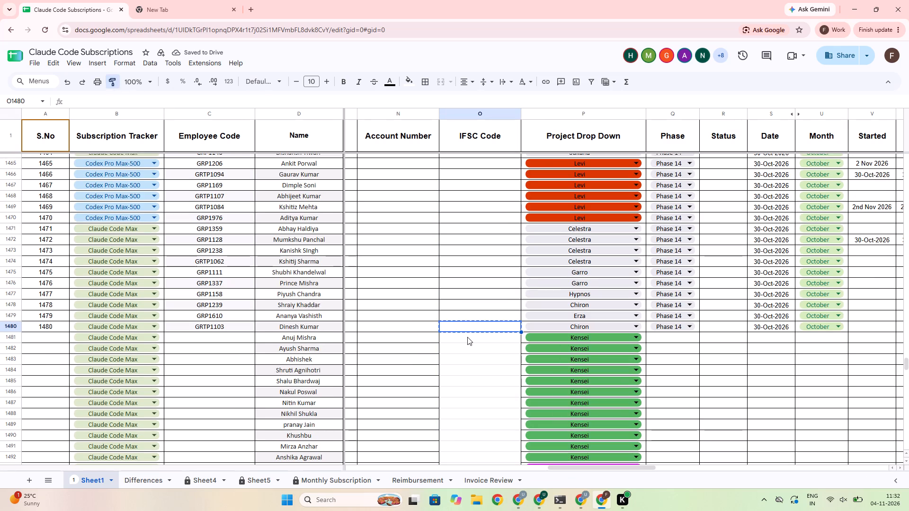
pyautogui.moveTo(467, 337); pyautogui.dragTo(457, 392)
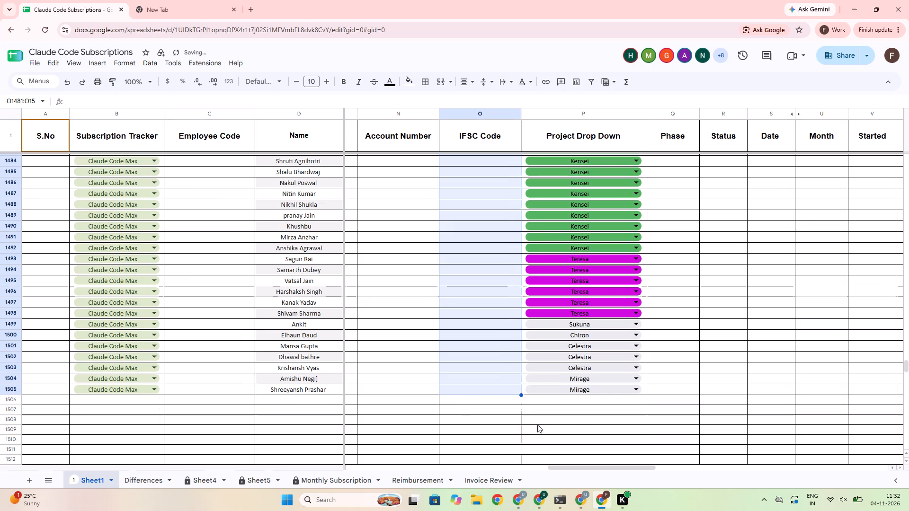
pyautogui.moveTo(561, 469); pyautogui.dragTo(578, 467)
pyautogui.scroll(5, 603, 382)
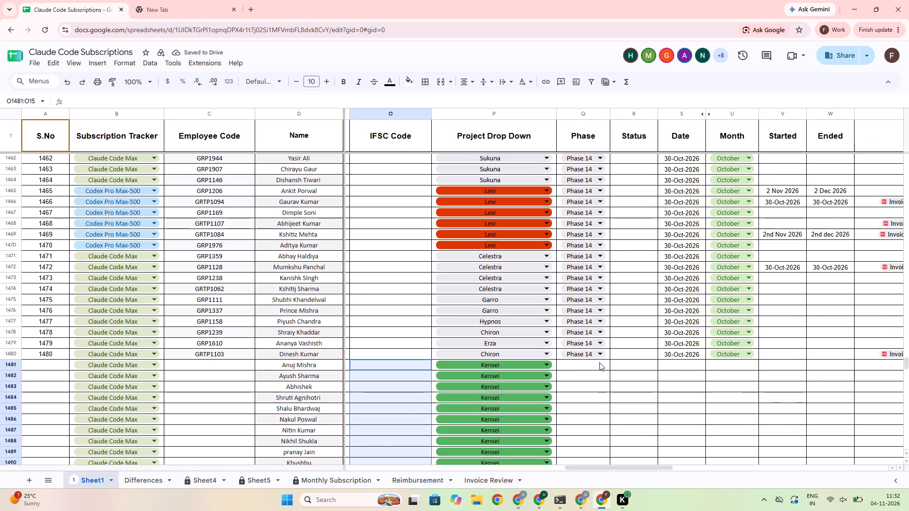
pyautogui.hotkey('alt', 'Tab')
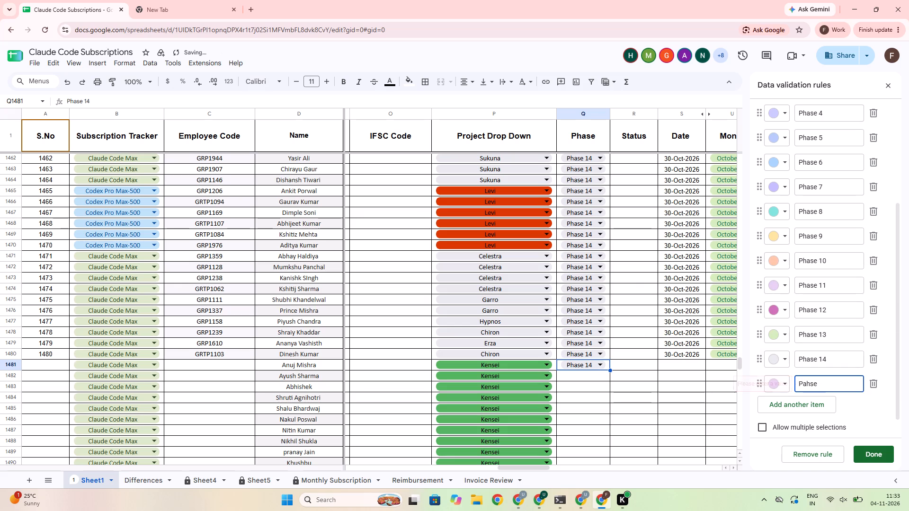
pyautogui.press('BackSpace')
pyautogui.press('BackSpace')
pyautogui.press('BackSpace')
pyautogui.press('BackSpace')
pyautogui.write('hase 1')
pyautogui.press('5')
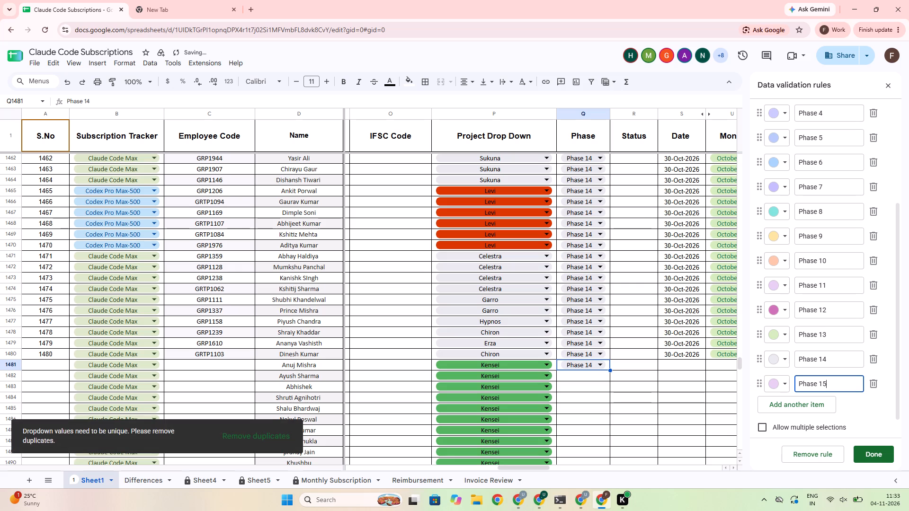
pyautogui.click(867, 459)
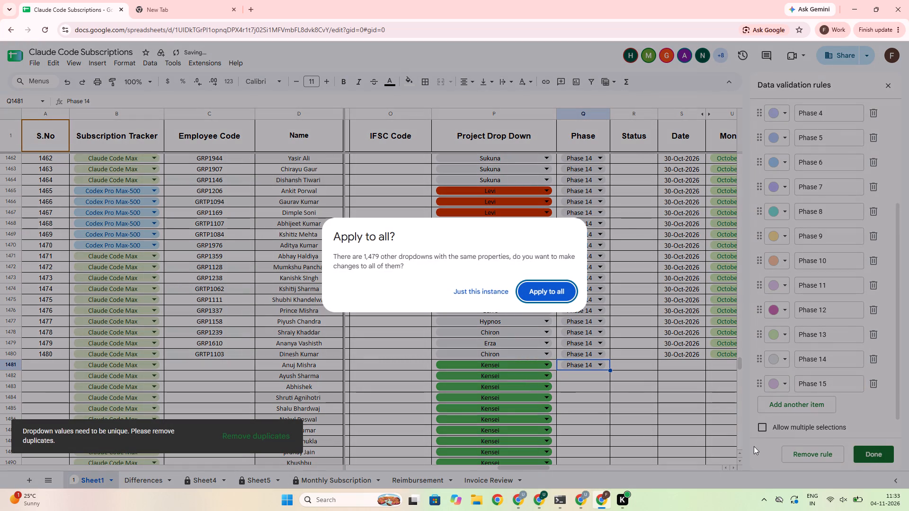
pyautogui.click(567, 288)
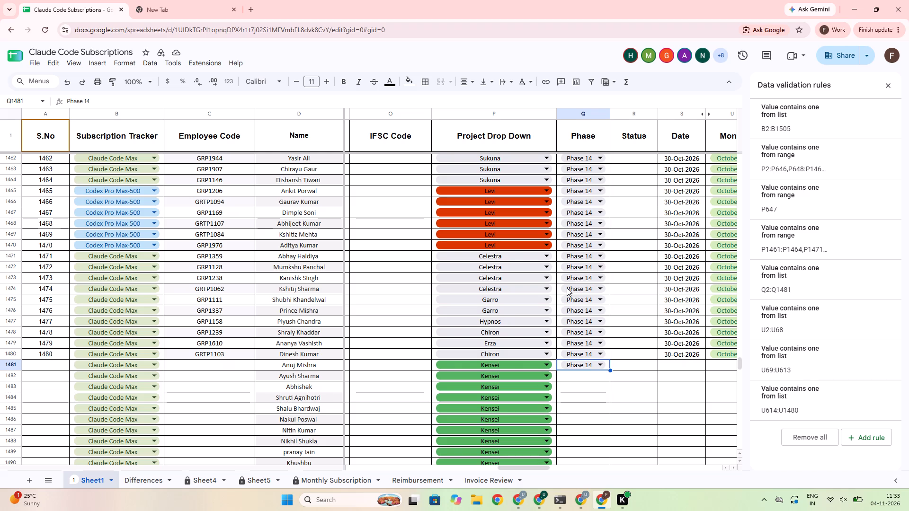
# Create a filter on the Total Amount Paid (INR) column.
pyautogui.hscroll(6, 498, 277)
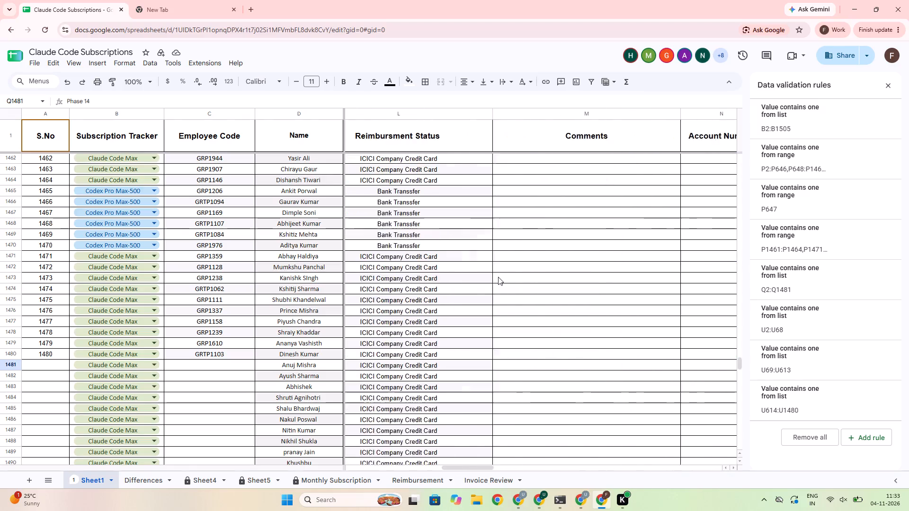
pyautogui.hscroll(5, 498, 277)
pyautogui.hscroll(-4, 498, 277)
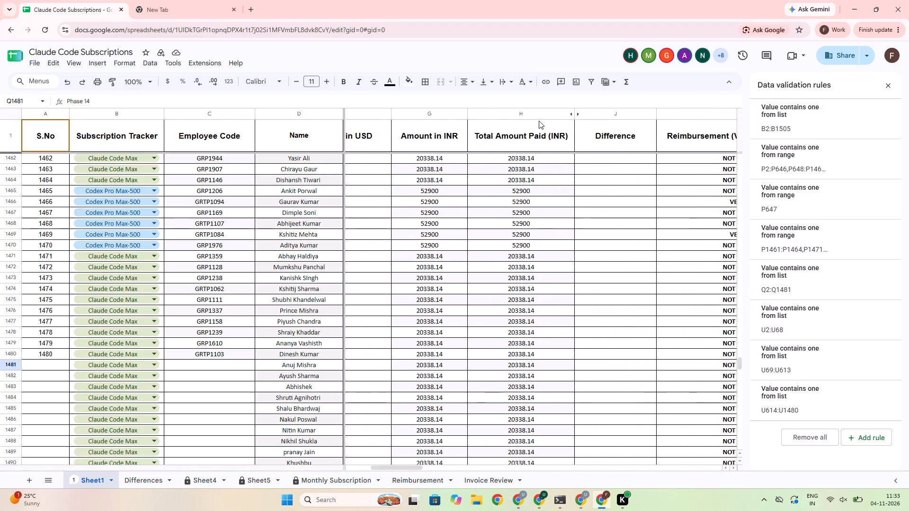
pyautogui.click(539, 113)
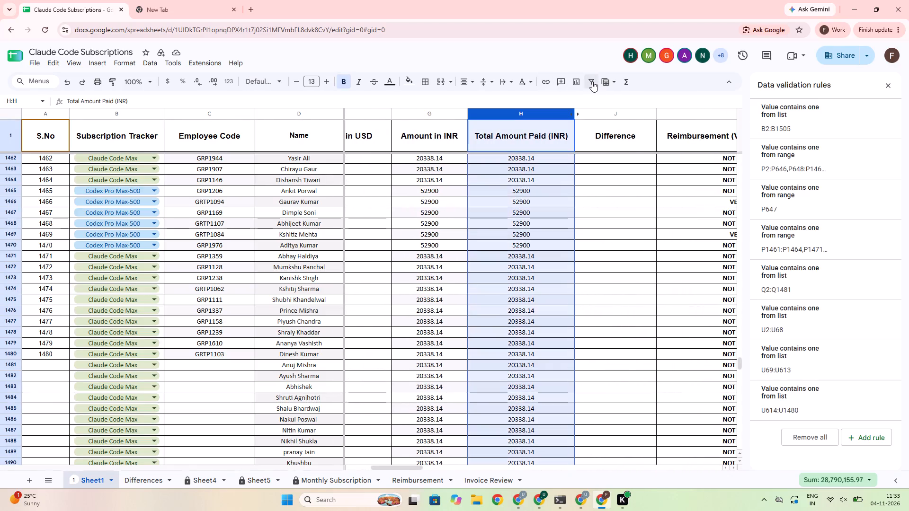
pyautogui.click(591, 81)
pyautogui.click(489, 315)
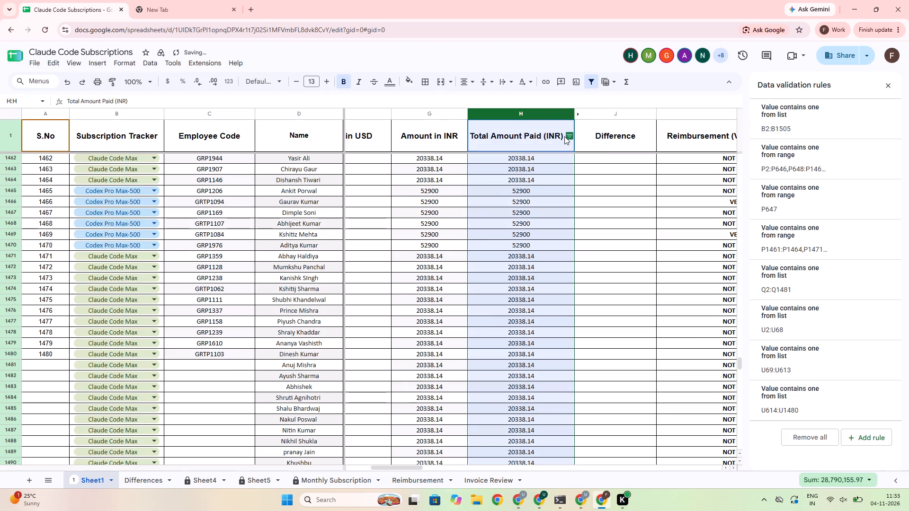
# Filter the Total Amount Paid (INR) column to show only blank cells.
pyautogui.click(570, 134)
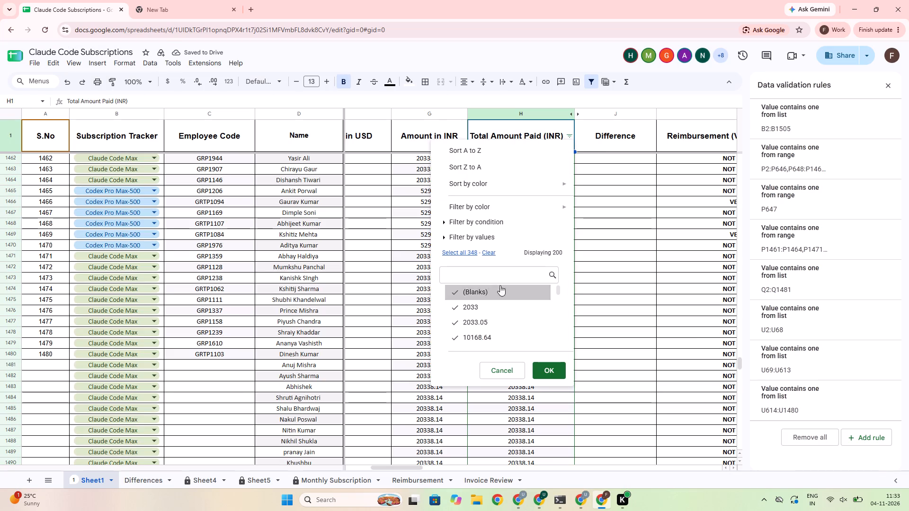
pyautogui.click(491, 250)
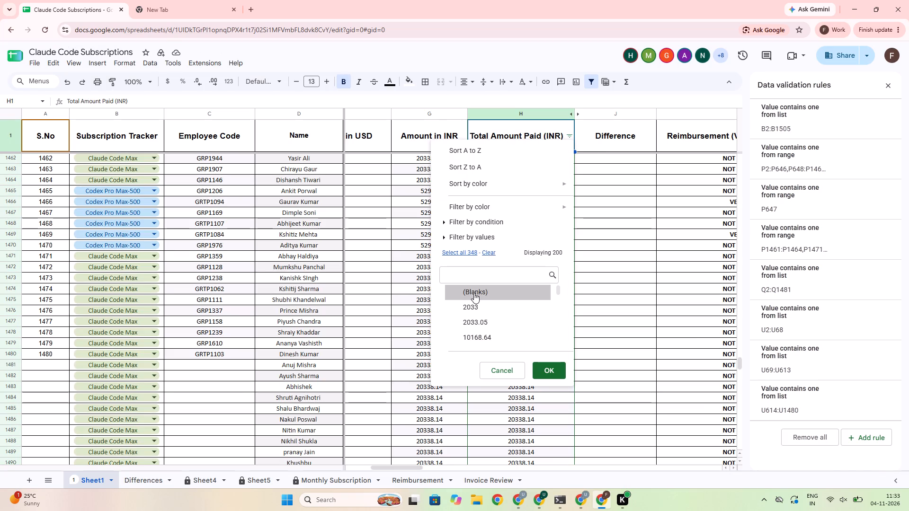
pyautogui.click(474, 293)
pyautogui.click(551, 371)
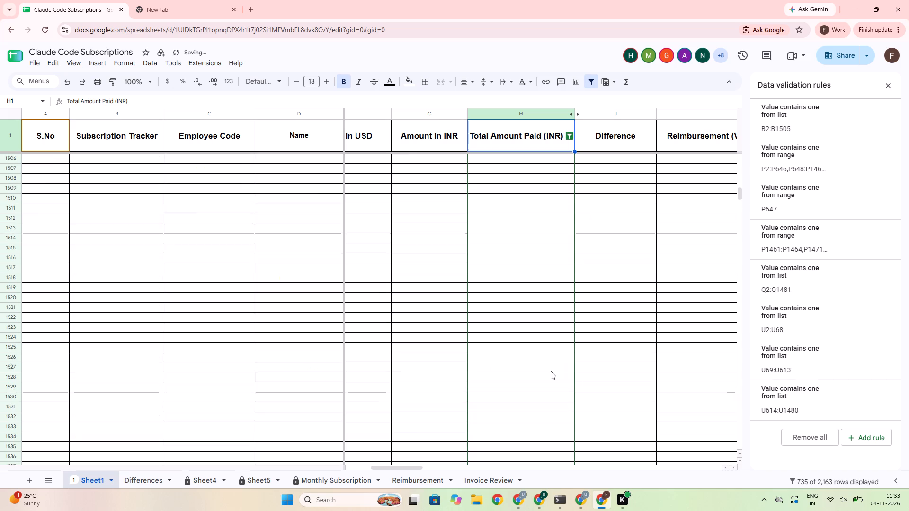
# Examine the filtered rows that have no Total Amount Paid (INR), checking their subscriptions, names and amounts.
pyautogui.scroll(12, 551, 371)
pyautogui.scroll(-3, 551, 371)
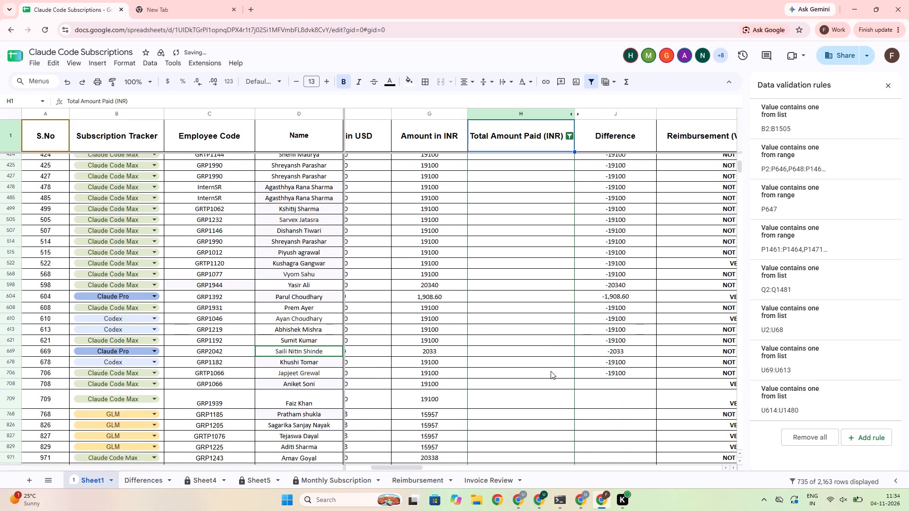
pyautogui.scroll(-3, 551, 371)
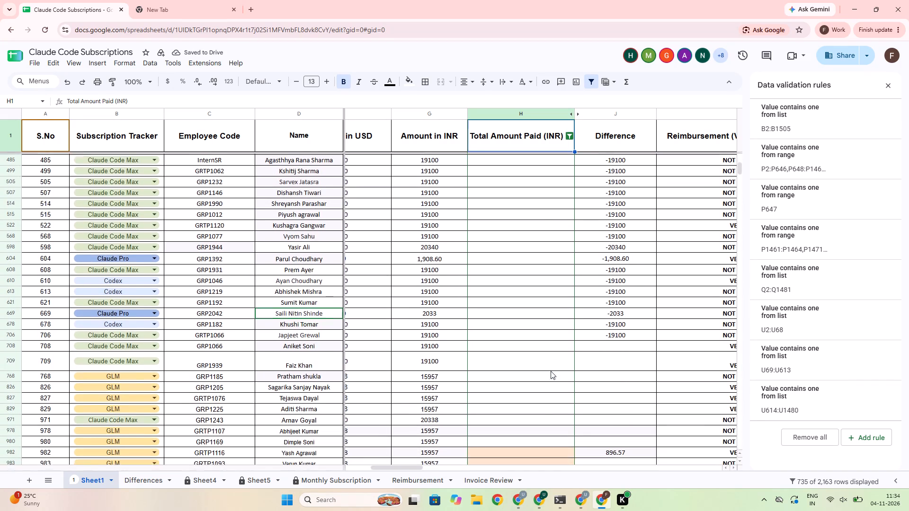
pyautogui.scroll(-1, 551, 371)
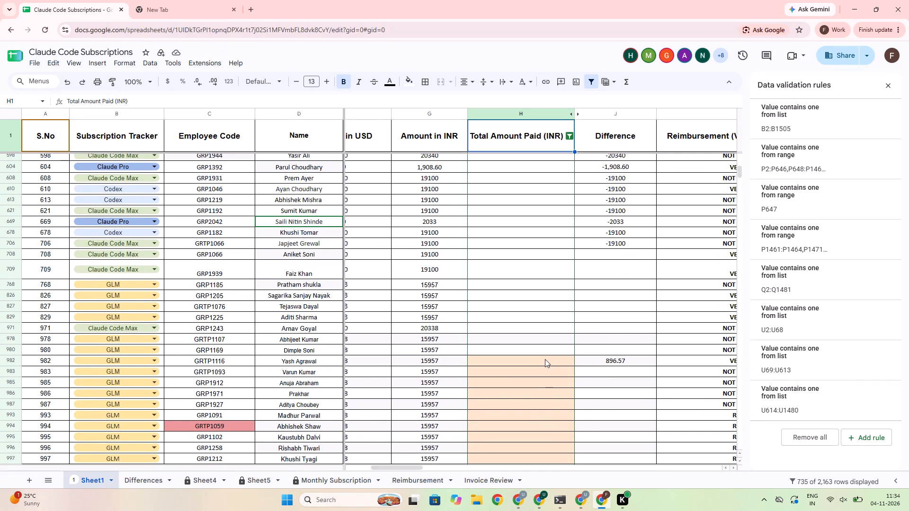
pyautogui.scroll(-2, 545, 359)
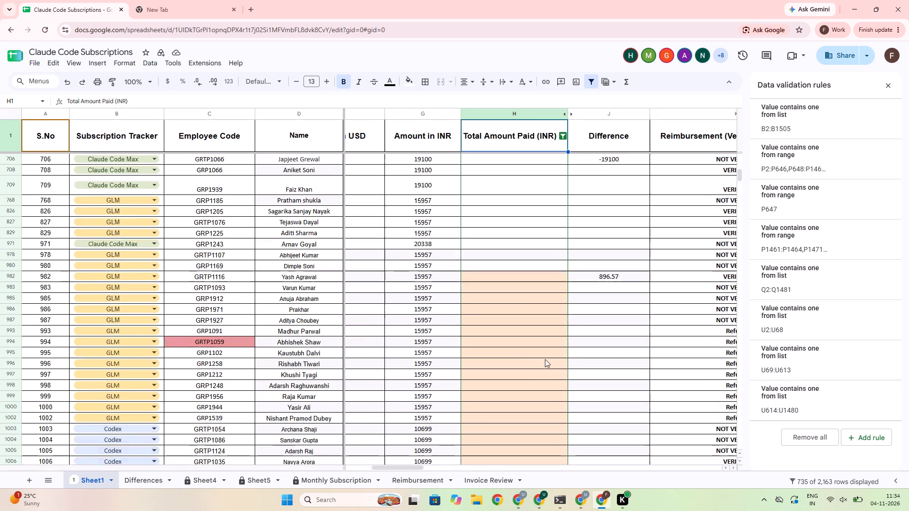
pyautogui.scroll(-1, 545, 359)
pyautogui.scroll(-2, 491, 312)
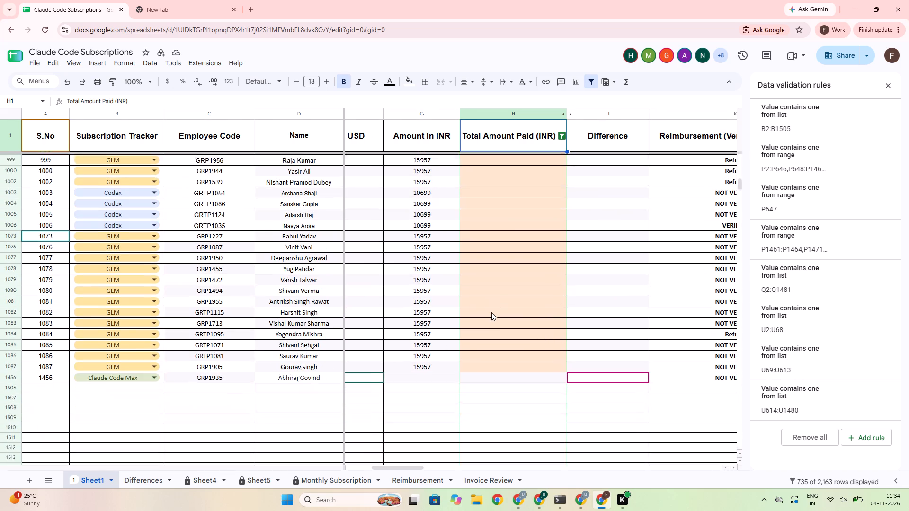
pyautogui.scroll(7, 491, 312)
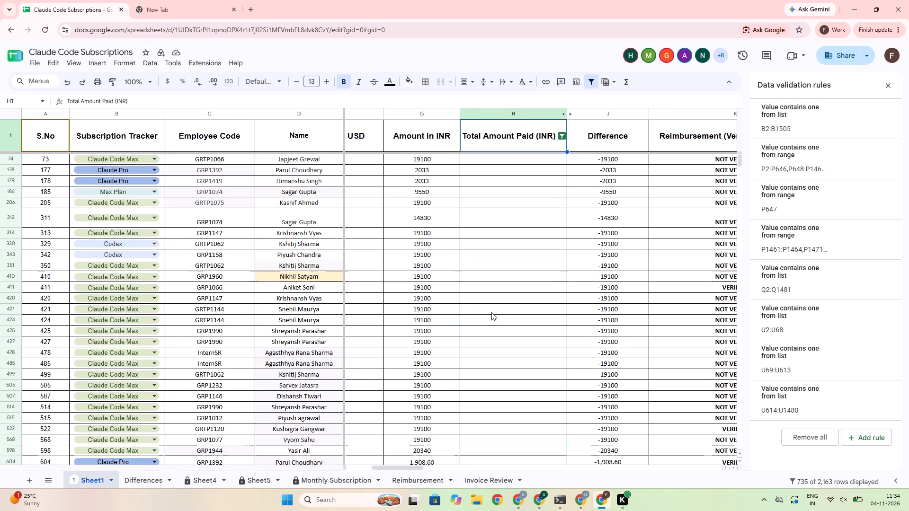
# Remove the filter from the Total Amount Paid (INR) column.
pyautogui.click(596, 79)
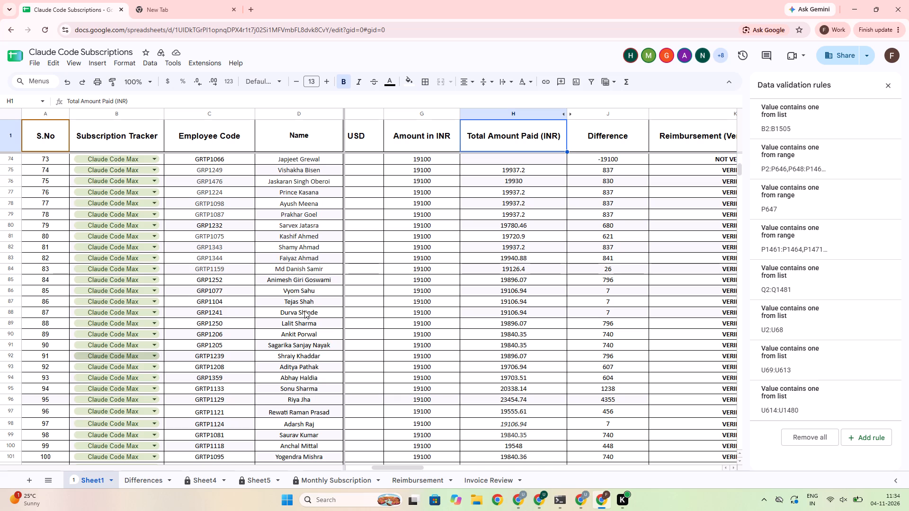
# Set the Phase drop-down in row 1481 to Phase 15.
pyautogui.press('Right')
pyautogui.press('Right')
pyautogui.press('Right')
pyautogui.press('Right')
pyautogui.press('Right')
pyautogui.press('Right')
pyautogui.press('Right')
pyautogui.press('Right')
pyautogui.press('Right')
pyautogui.press('Right')
pyautogui.press('Right')
pyautogui.press('Right')
pyautogui.press('Right')
pyautogui.press('Right')
pyautogui.press('Left')
pyautogui.press('Left')
pyautogui.press('Left')
pyautogui.press('Left')
pyautogui.press('Left')
pyautogui.press('Left')
pyautogui.press('Left')
pyautogui.press('Left')
pyautogui.press('Left')
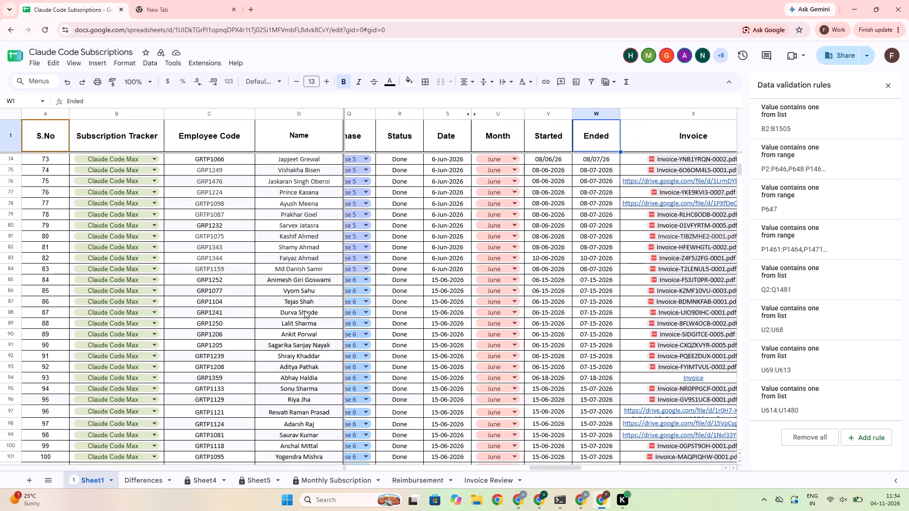
pyautogui.press('Left')
pyautogui.press('Right')
pyautogui.press('Right')
pyautogui.press('Right')
pyautogui.press('Right')
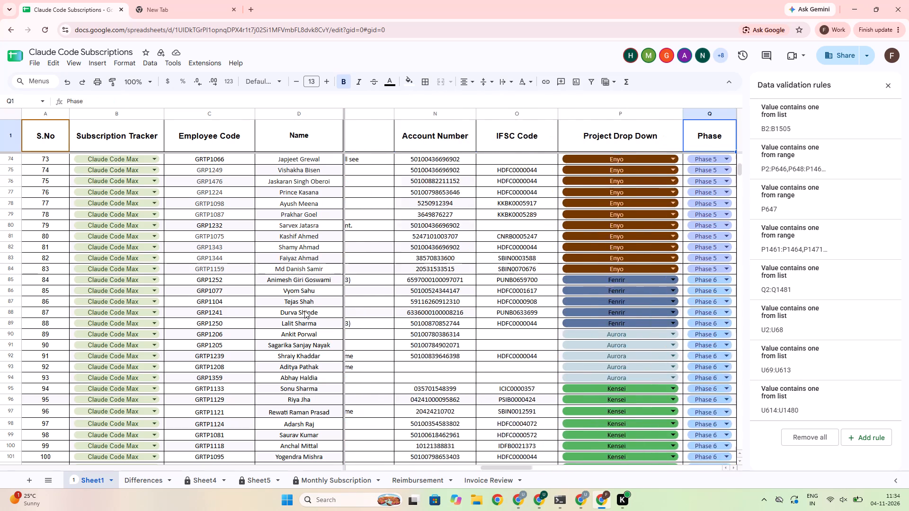
pyautogui.press('Right')
pyautogui.press('Right')
pyautogui.press('Right')
pyautogui.press('Right')
pyautogui.press('Right')
pyautogui.press('Left')
pyautogui.press('Left')
pyautogui.press('Left')
pyautogui.press('Left')
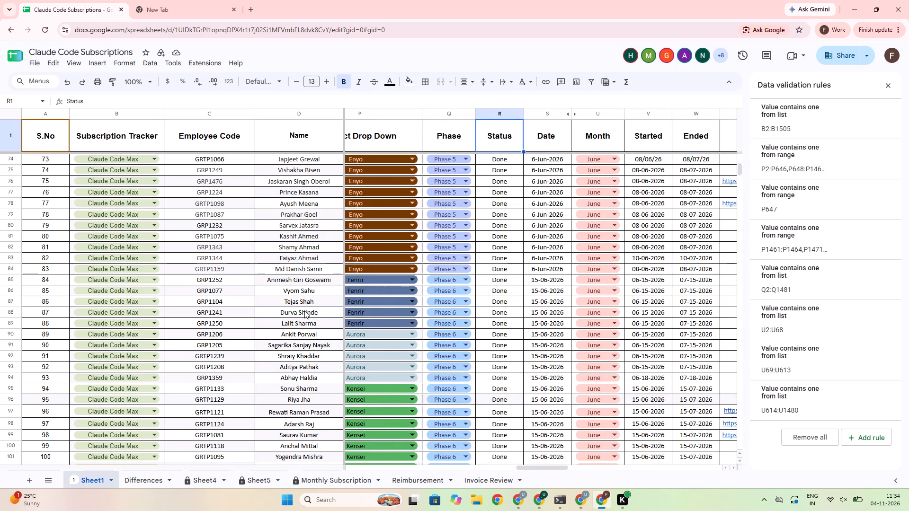
pyautogui.hotkey('ctrl', 'Down')
pyautogui.press('Down')
pyautogui.press('Down')
pyautogui.press('Down')
pyautogui.press('Down')
pyautogui.press('Down')
pyautogui.press('Down')
pyautogui.press('Down')
pyautogui.press('Down')
pyautogui.hotkey('ctrl', 'Down')
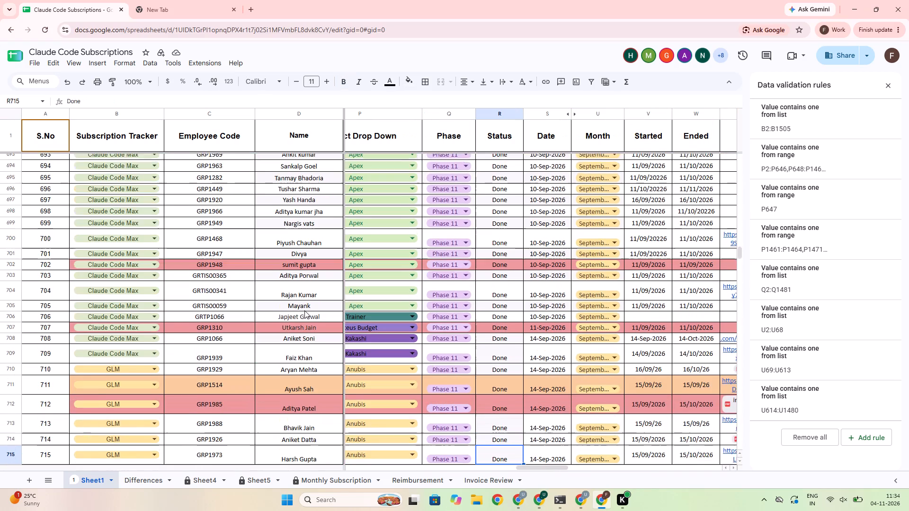
pyautogui.press('Down')
pyautogui.press('Left')
pyautogui.hotkey('ctrl', 'Down')
pyautogui.press('Down')
pyautogui.press('Down')
pyautogui.press('Down')
pyautogui.press('Down')
pyautogui.press('Down')
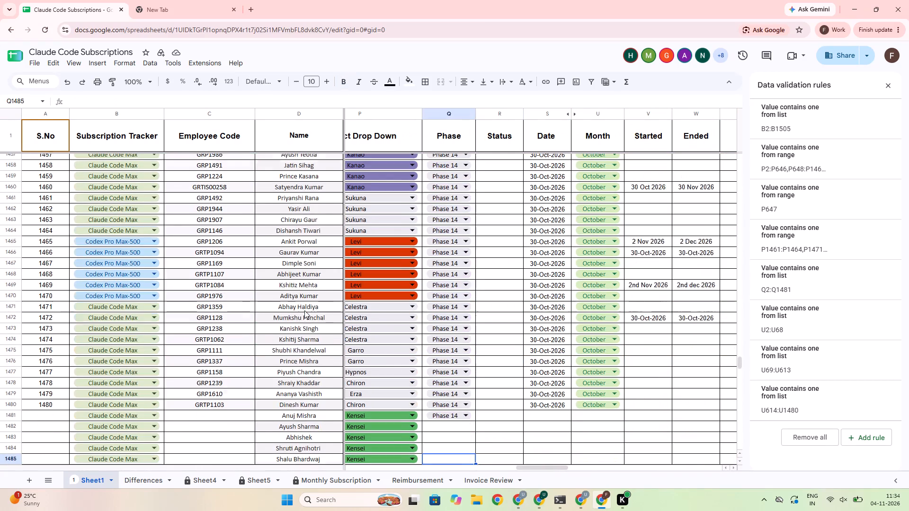
pyautogui.press('Up')
pyautogui.press('Up')
pyautogui.press('Up')
pyautogui.press('Up')
pyautogui.press('Up')
pyautogui.press('Return')
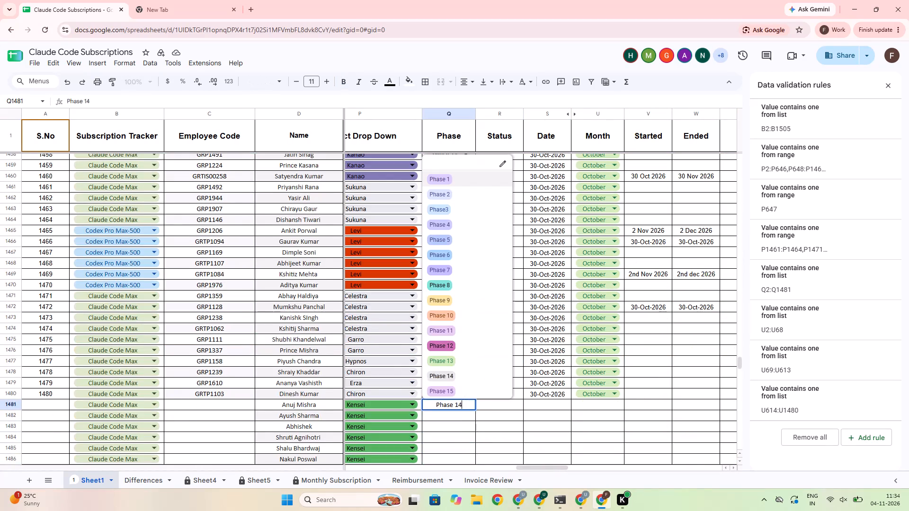
pyautogui.press('Down')
pyautogui.press('Down')
pyautogui.press('Down')
pyautogui.press('Down')
pyautogui.press('Down')
pyautogui.press('Down')
pyautogui.press('Down')
pyautogui.press('Down')
pyautogui.press('Down')
pyautogui.press('Down')
pyautogui.press('Down')
pyautogui.press('Down')
pyautogui.press('Down')
pyautogui.press('Down')
pyautogui.press('Return')
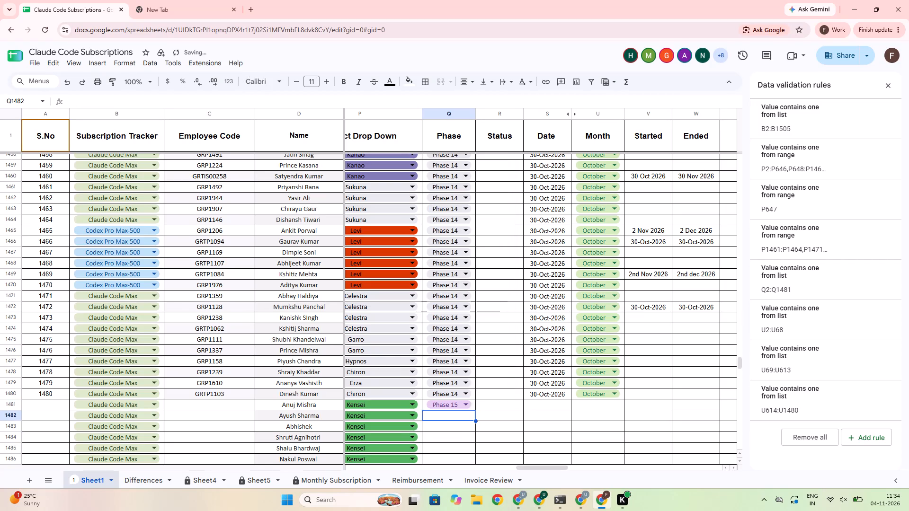
# Copy the Phase 15 drop-down from row 1481 into the Phase column of rows 1482 to 1505.
pyautogui.press('Up')
pyautogui.hotkey('ctrl', 'c')
pyautogui.press('Down')
pyautogui.hotkey('shift', 'Down')
pyautogui.hotkey('shift', 'Down')
pyautogui.hotkey('shift', 'Down')
pyautogui.hotkey('shift', 'Down')
pyautogui.hotkey('shift', 'Down')
pyautogui.hotkey('shift', 'Down')
pyautogui.hotkey('shift', 'Down')
pyautogui.hotkey('shift', 'Down')
pyautogui.hotkey('shift', 'Down')
pyautogui.hotkey('shift', 'Down')
pyautogui.hotkey('shift', 'Down')
pyautogui.hotkey('shift', 'Down')
pyautogui.hotkey('shift', 'Down')
pyautogui.hotkey('shift', 'Down')
pyautogui.hotkey('shift', 'Down')
pyautogui.hotkey('shift', 'Down')
pyautogui.hotkey('shift', 'Down')
pyautogui.hotkey('shift', 'Down')
pyautogui.hotkey('shift', 'Down')
pyautogui.hotkey('shift', 'Down')
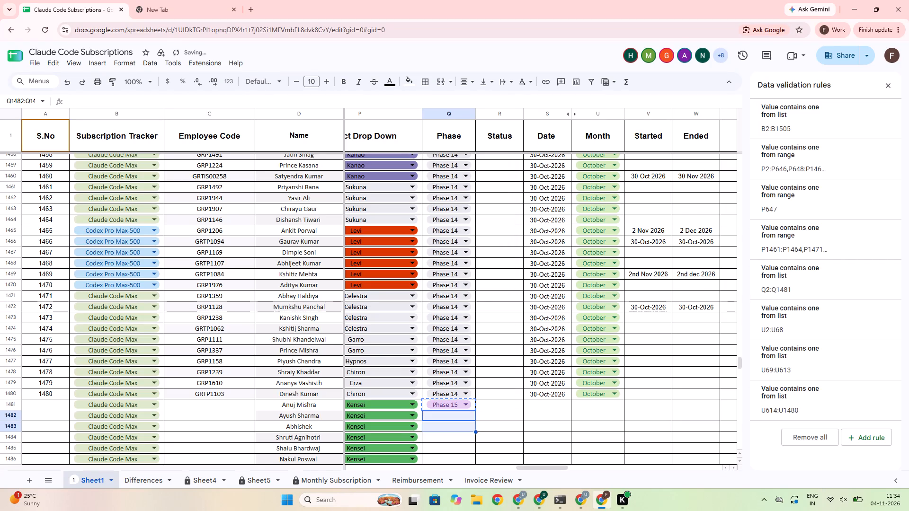
pyautogui.hotkey('shift', 'Up')
pyautogui.hotkey('shift', 'Up')
pyautogui.hotkey('shift', 'Up')
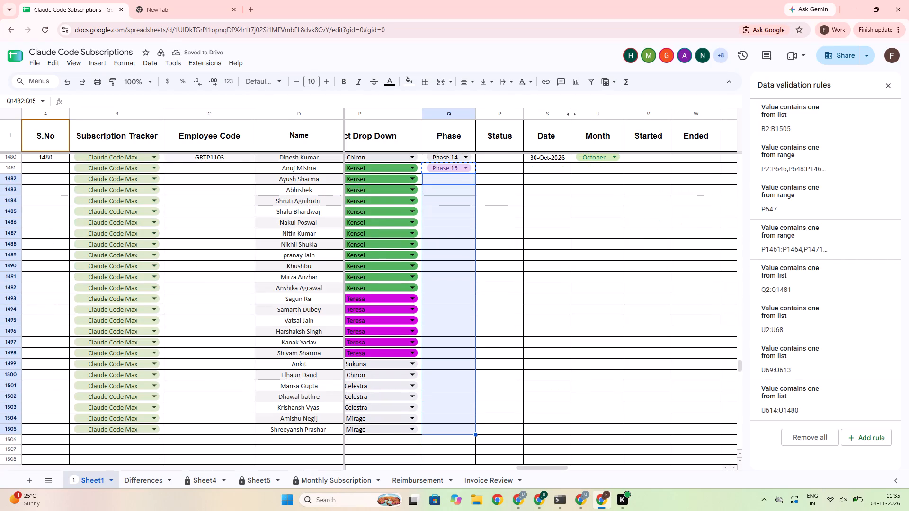
pyautogui.hotkey('ctrl', 'v')
# Copy the date from row 1480 into the Date column of row 1481 and change it to 2-Nov-2026.
pyautogui.press('Up')
pyautogui.press('Up')
pyautogui.press('Up')
pyautogui.press('Right')
pyautogui.press('Right')
pyautogui.press('Down')
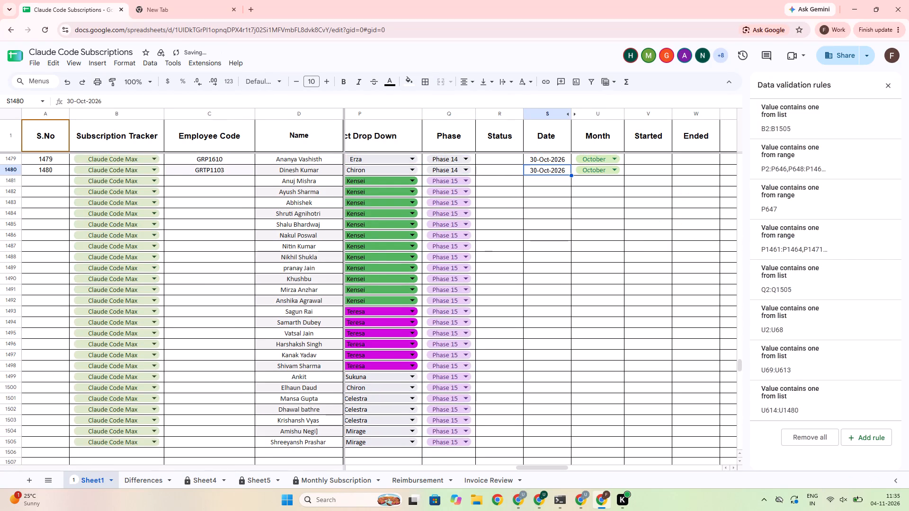
pyautogui.hotkey('ctrl', 'c')
pyautogui.press('Down')
pyautogui.hotkey('ctrl', 'v')
pyautogui.press('Return')
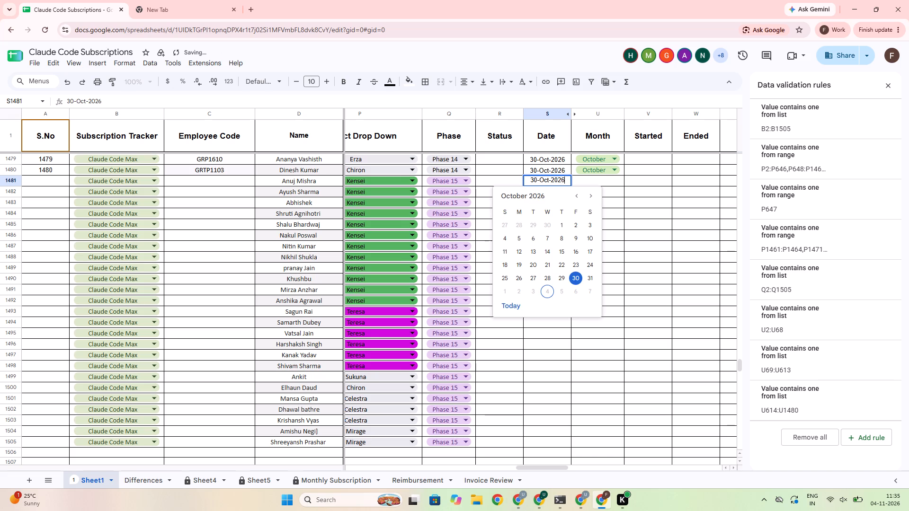
pyautogui.click(517, 290)
# Copy the 2-Nov-2026 date from row 1481 into the Date column of rows 1482 to 1505.
pyautogui.hotkey('ctrl', 'c')
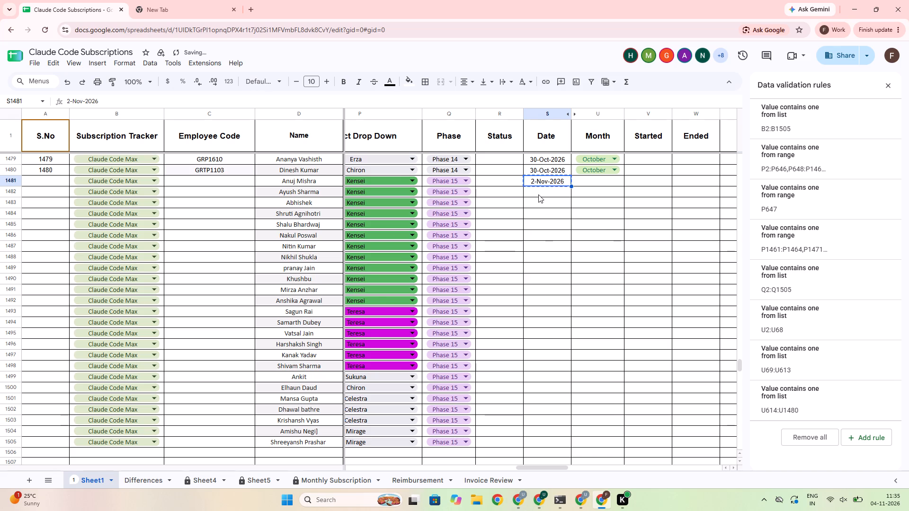
pyautogui.moveTo(537, 194); pyautogui.dragTo(551, 437)
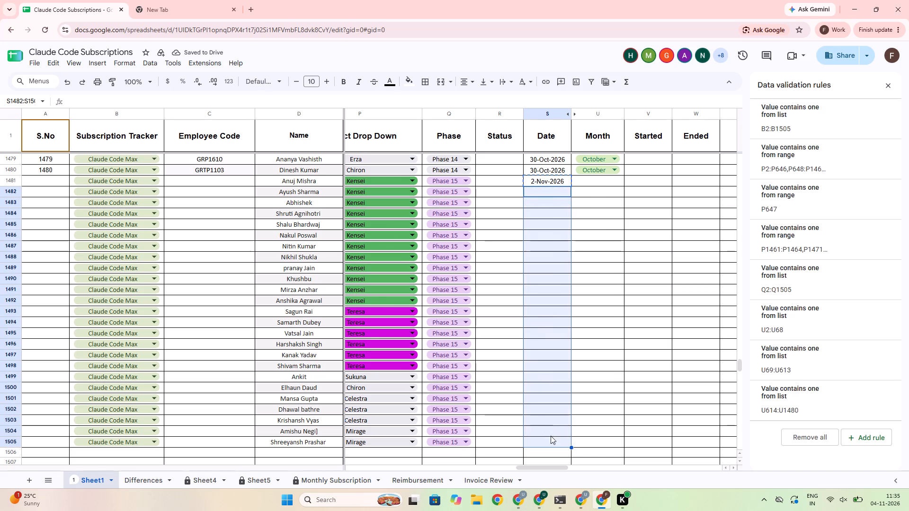
pyautogui.hotkey('ctrl', 'v')
# Copy the October drop-down from row 1480 into the Month column of row 1481.
pyautogui.scroll(2, 588, 339)
pyautogui.click(624, 266)
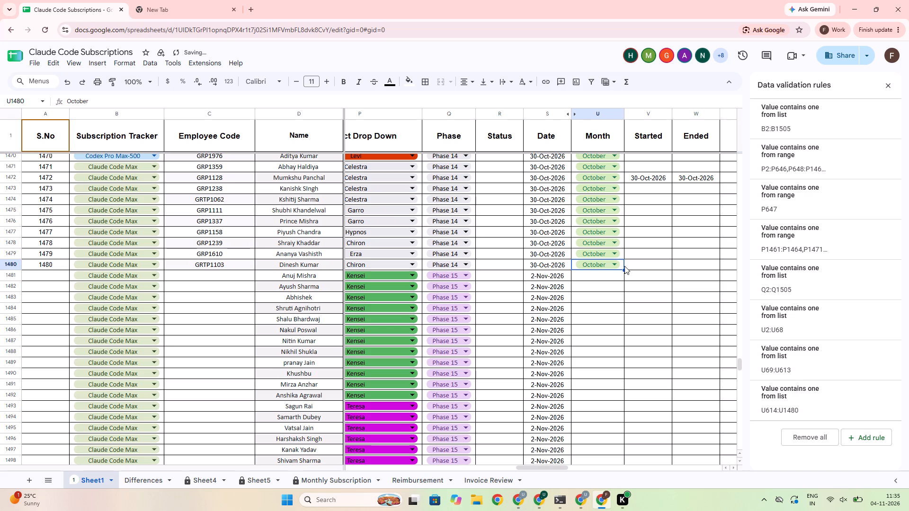
pyautogui.hotkey('ctrl', 'c')
pyautogui.click(584, 273)
pyautogui.hotkey('ctrl', 'v')
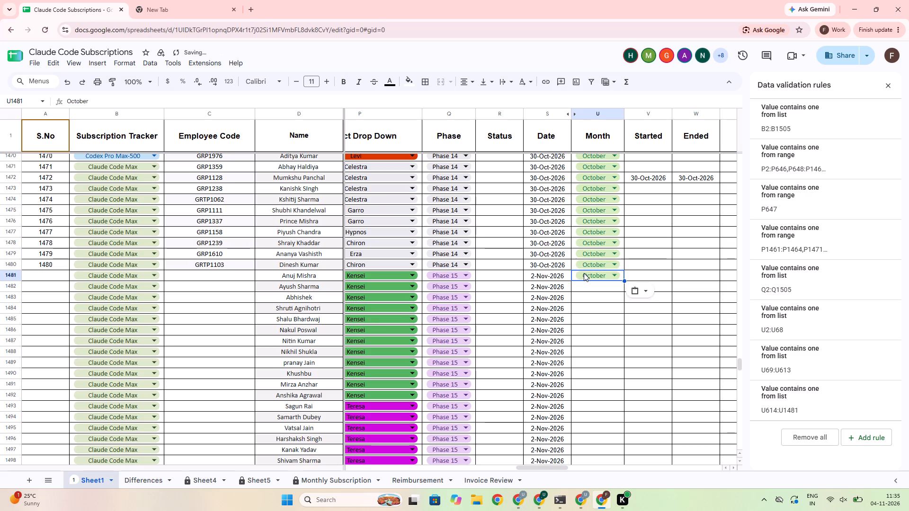
# Add a light orange November item to row 1481's Month drop-down rule and apply the change to all matching drop-downs.
pyautogui.click(584, 277)
pyautogui.scroll(-3, 596, 342)
pyautogui.click(653, 400)
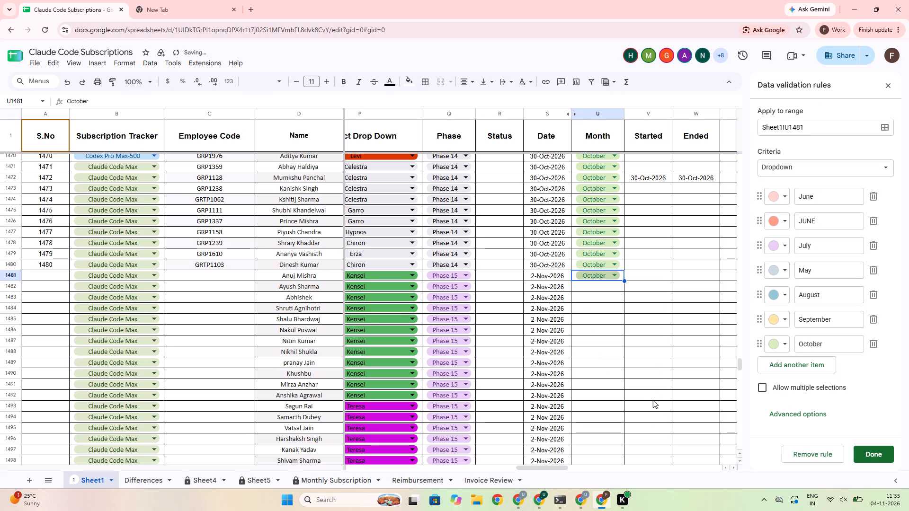
pyautogui.click(823, 361)
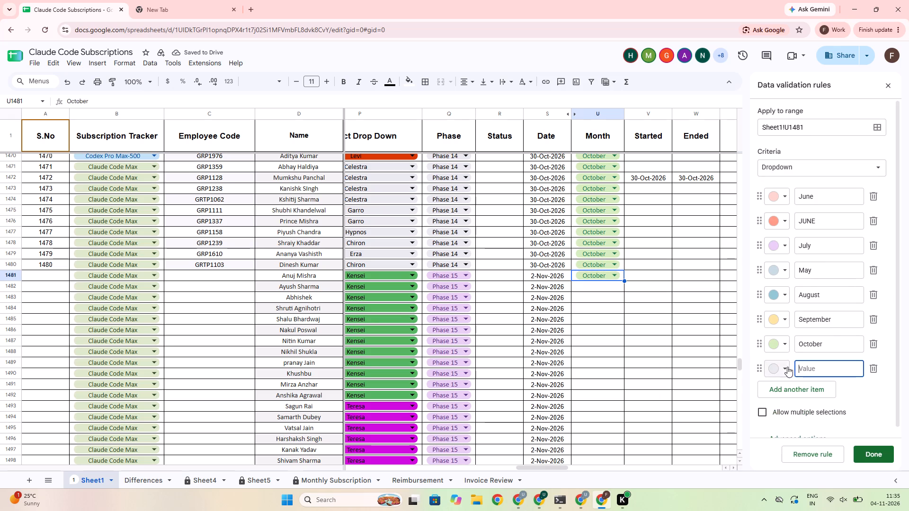
pyautogui.click(784, 367)
pyautogui.click(813, 273)
pyautogui.click(811, 370)
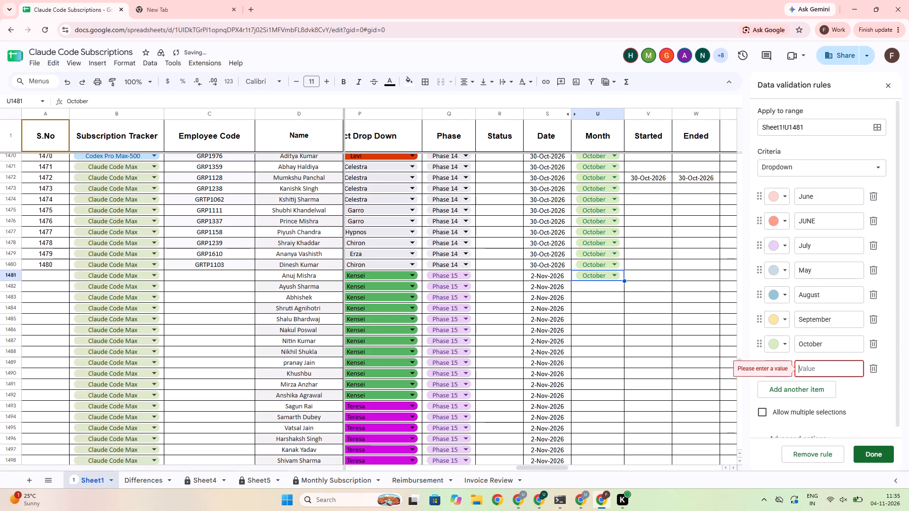
pyautogui.write('November')
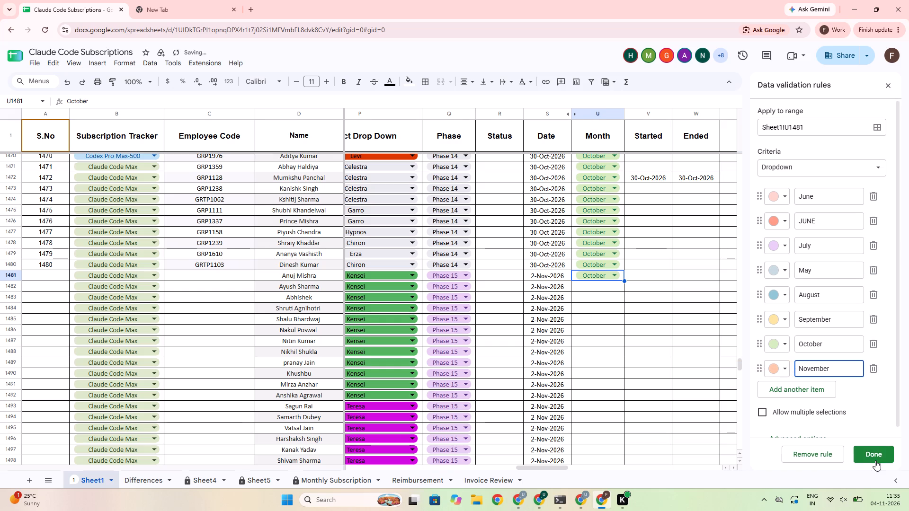
pyautogui.click(875, 460)
pyautogui.click(533, 293)
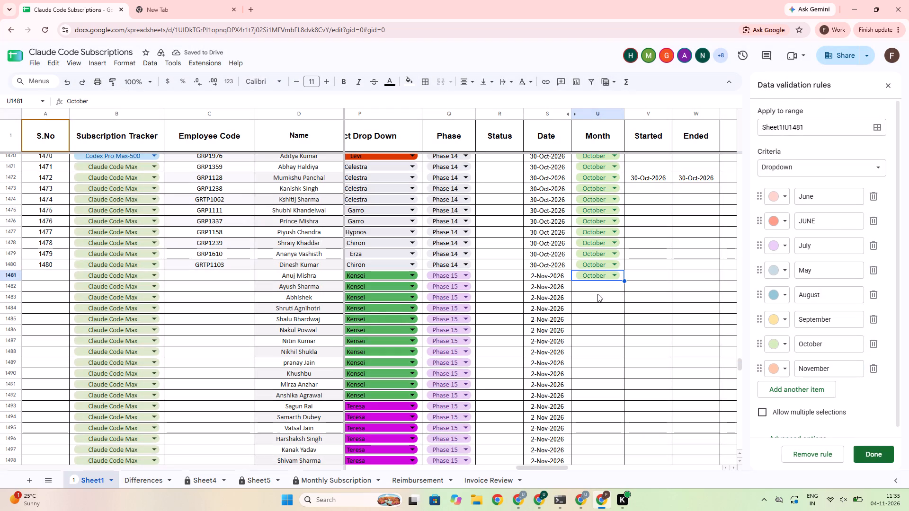
# Set the Month drop-down in row 1481 to November.
pyautogui.click(597, 275)
pyautogui.click(600, 397)
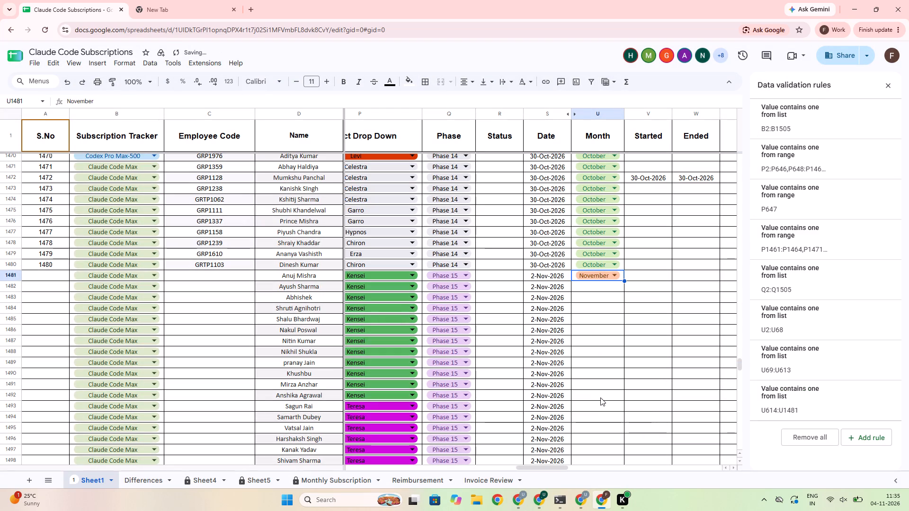
# Copy the November drop-down from row 1481 into the Month column of rows 1482 to 1505.
pyautogui.hotkey('ctrl', 'c')
pyautogui.moveTo(586, 292); pyautogui.dragTo(585, 314)
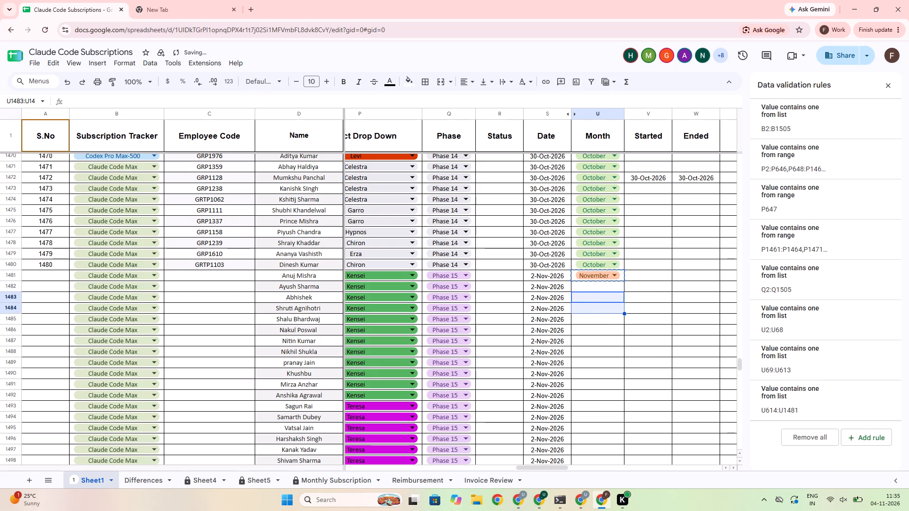
pyautogui.moveTo(588, 286); pyautogui.dragTo(592, 430)
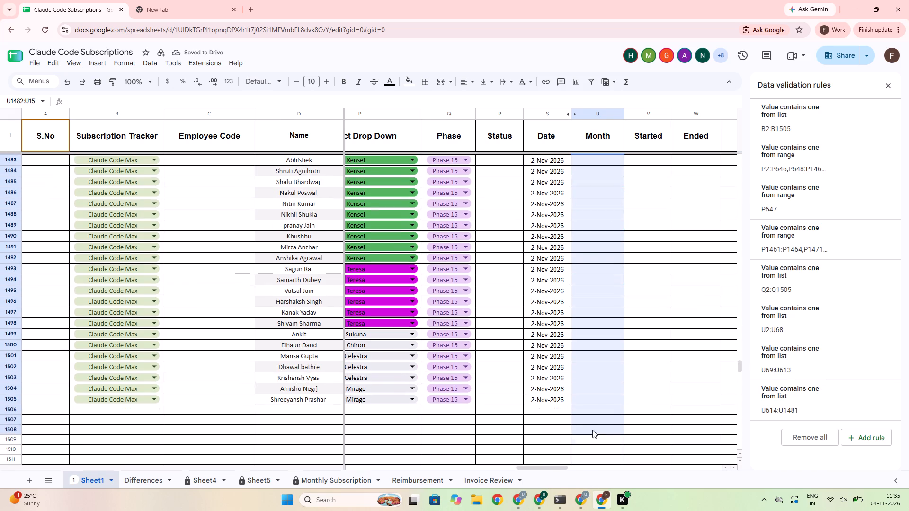
pyautogui.moveTo(592, 430); pyautogui.dragTo(592, 400)
pyautogui.hotkey('ctrl', 'v')
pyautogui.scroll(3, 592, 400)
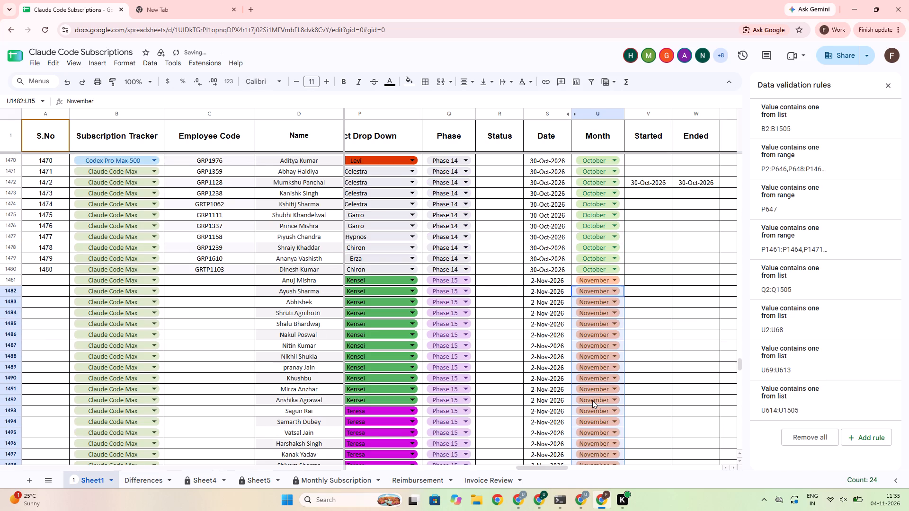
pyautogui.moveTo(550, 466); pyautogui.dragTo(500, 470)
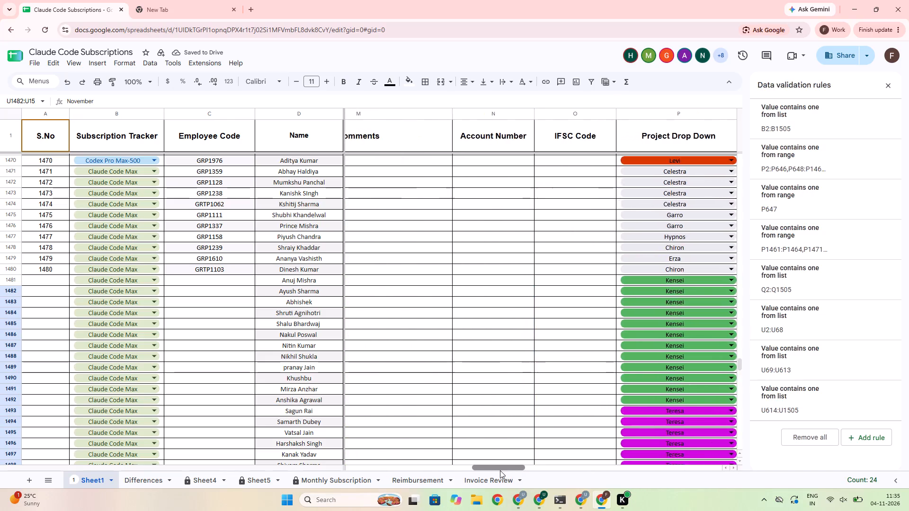
# Review the filled columns of the new 2-Nov-2026 entries down to row 1505, from Email across to Month.
pyautogui.moveTo(500, 470); pyautogui.dragTo(446, 471)
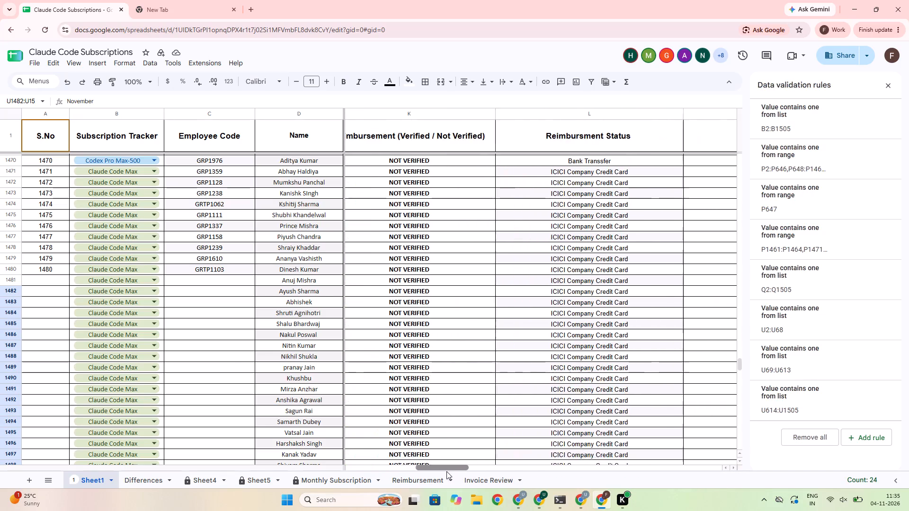
pyautogui.moveTo(446, 471); pyautogui.dragTo(395, 473)
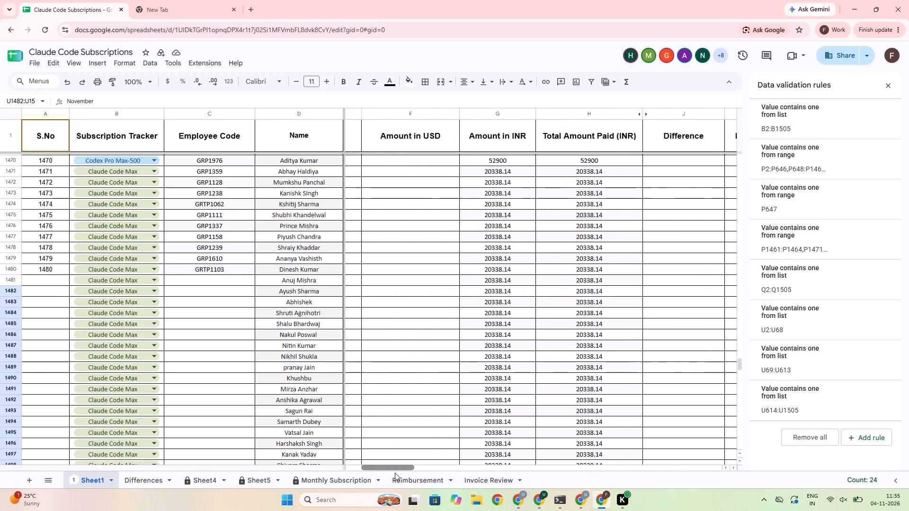
pyautogui.moveTo(395, 473); pyautogui.dragTo(363, 471)
pyautogui.scroll(-3, 368, 441)
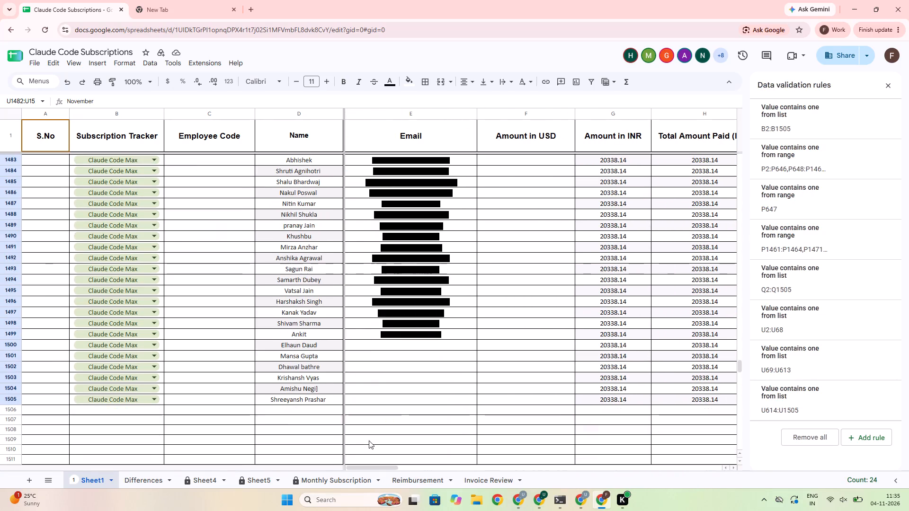
pyautogui.moveTo(384, 469); pyautogui.dragTo(418, 470)
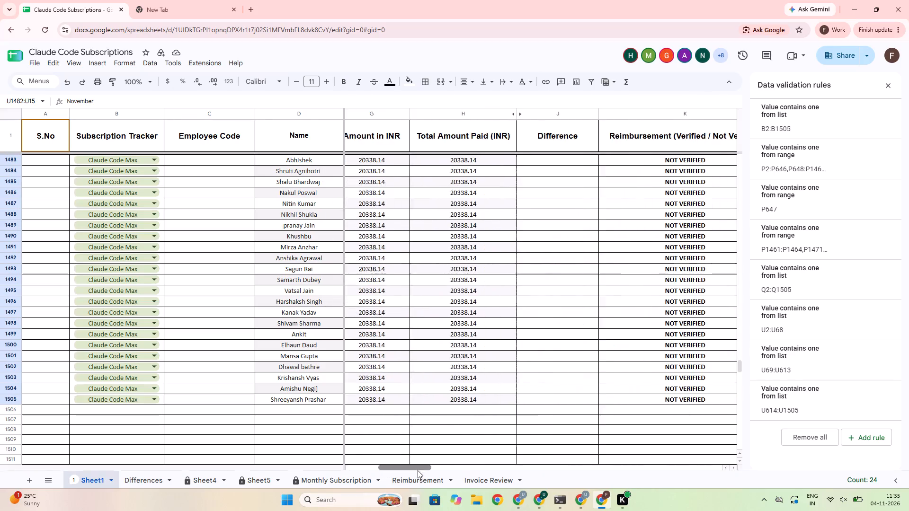
pyautogui.moveTo(418, 470); pyautogui.dragTo(517, 472)
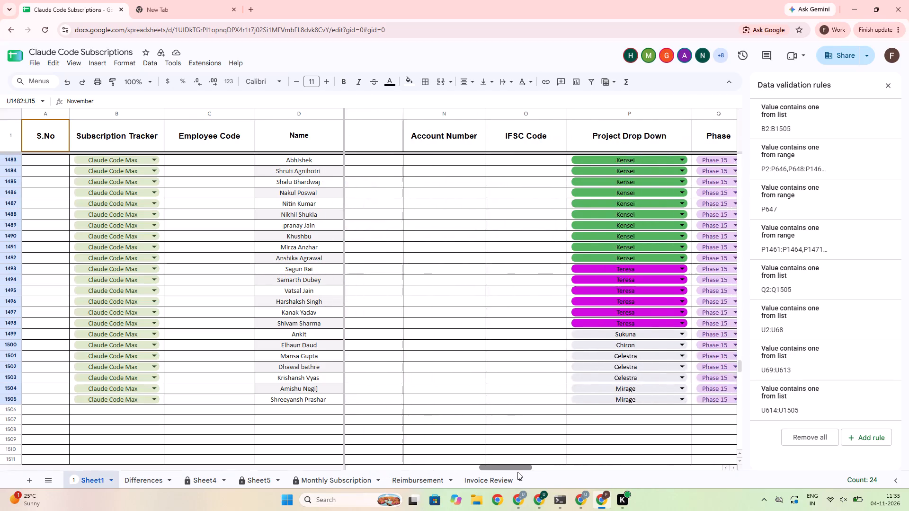
pyautogui.moveTo(517, 472); pyautogui.dragTo(553, 471)
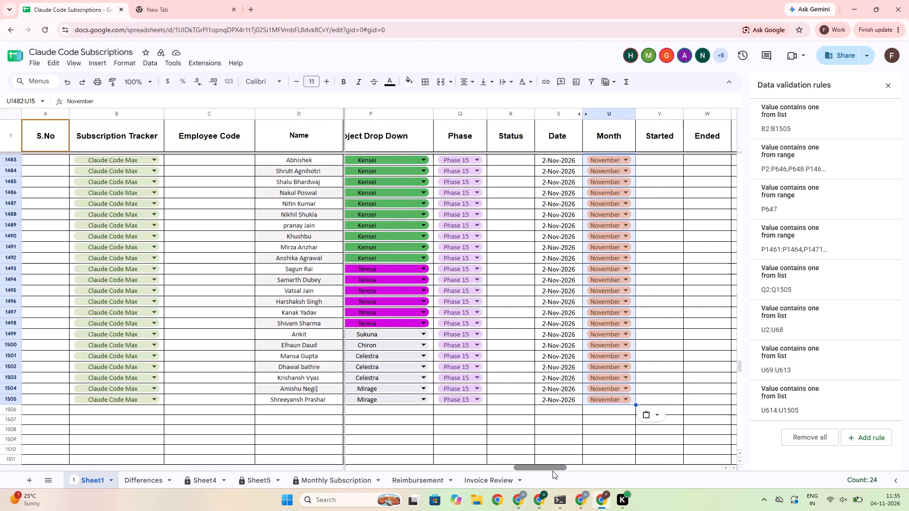
pyautogui.moveTo(553, 471); pyautogui.dragTo(342, 473)
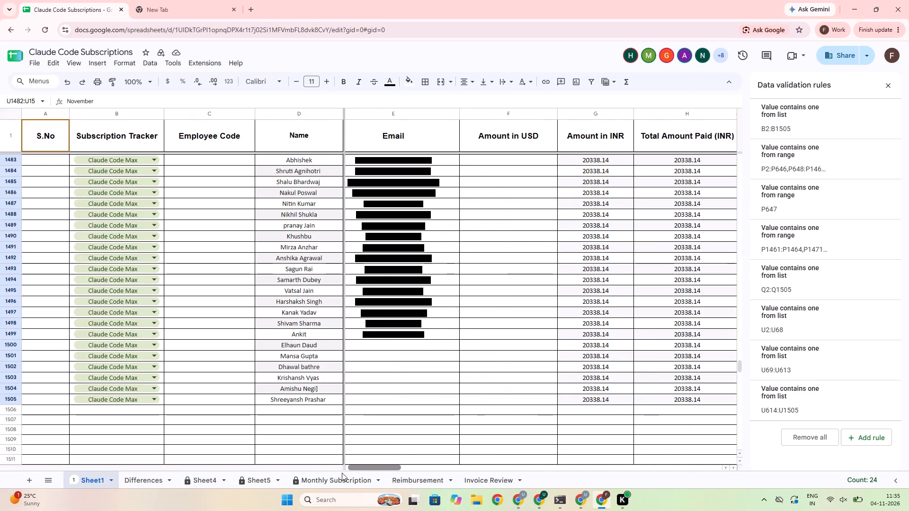
pyautogui.moveTo(342, 473); pyautogui.dragTo(357, 472)
# Remove the stray closing bracket from the end of the name in row 1504.
pyautogui.doubleClick(328, 391)
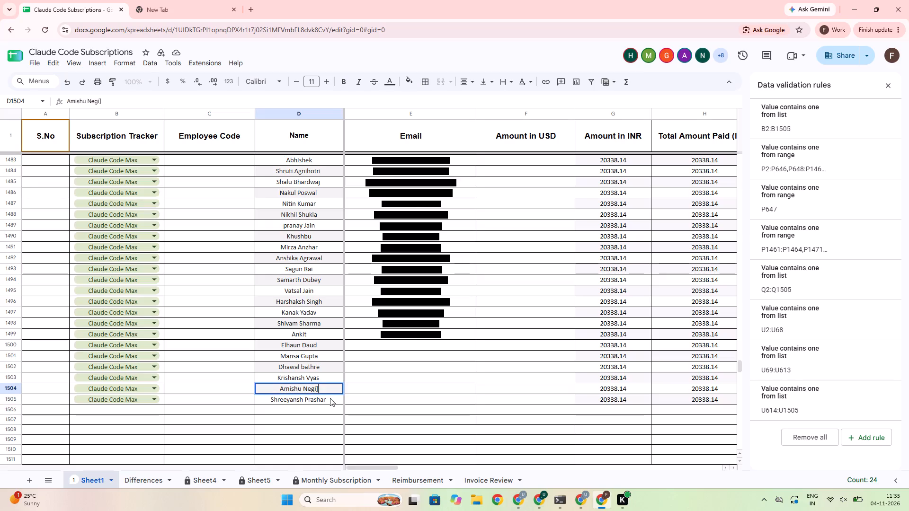
pyautogui.press('BackSpace')
pyautogui.press('Return')
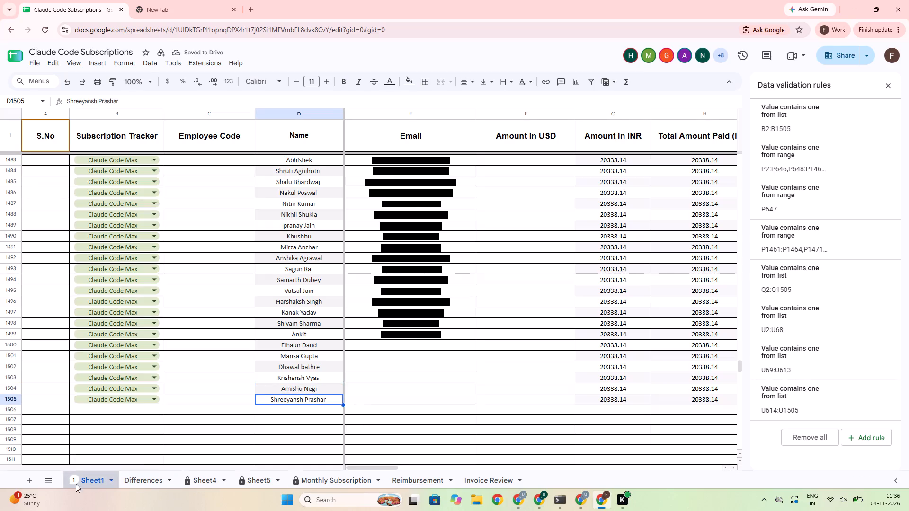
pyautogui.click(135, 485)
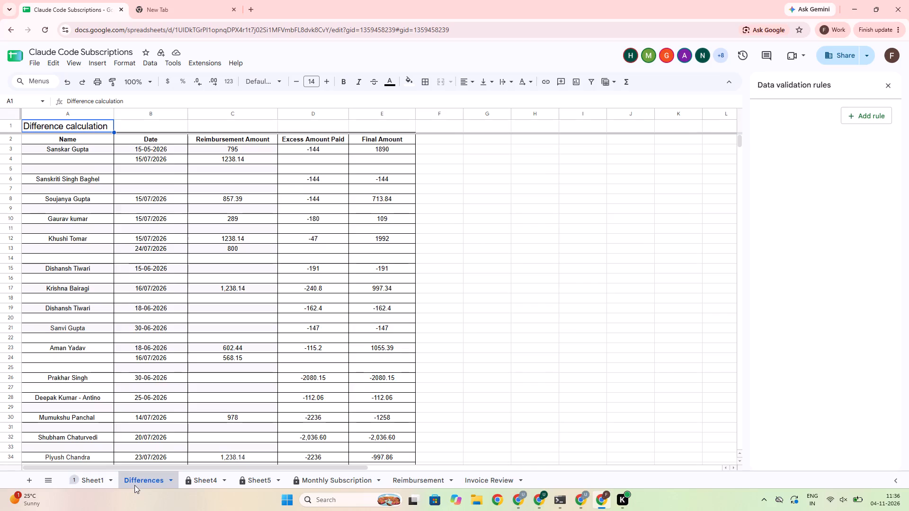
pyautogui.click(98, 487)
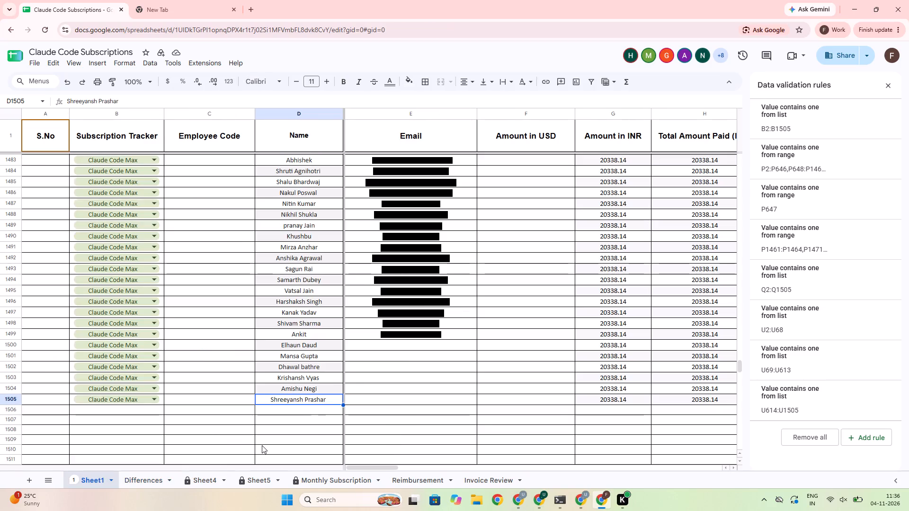
# Switch to the Subscriptions spreadsheet and change its Date filter to show only the 03-11-2026 entries.
pyautogui.hotkey('alt', 'Tab')
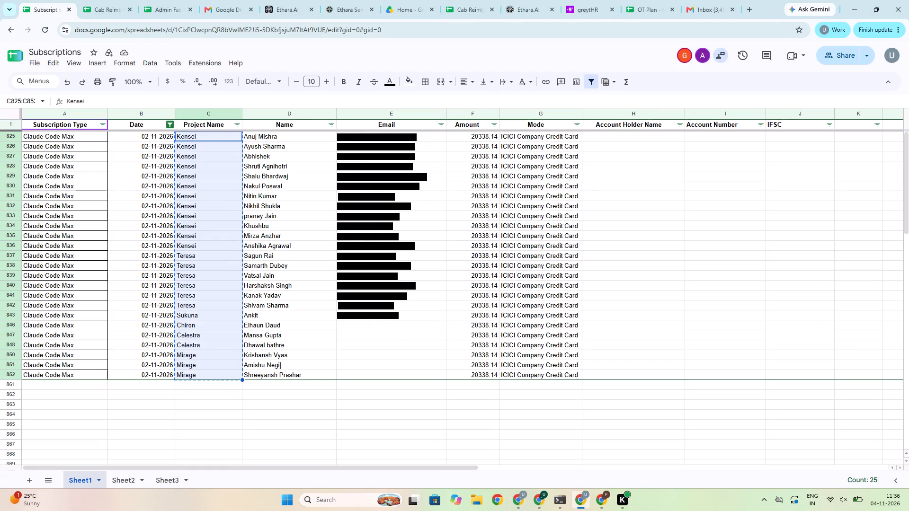
pyautogui.click(172, 131)
pyautogui.click(172, 128)
pyautogui.click(99, 281)
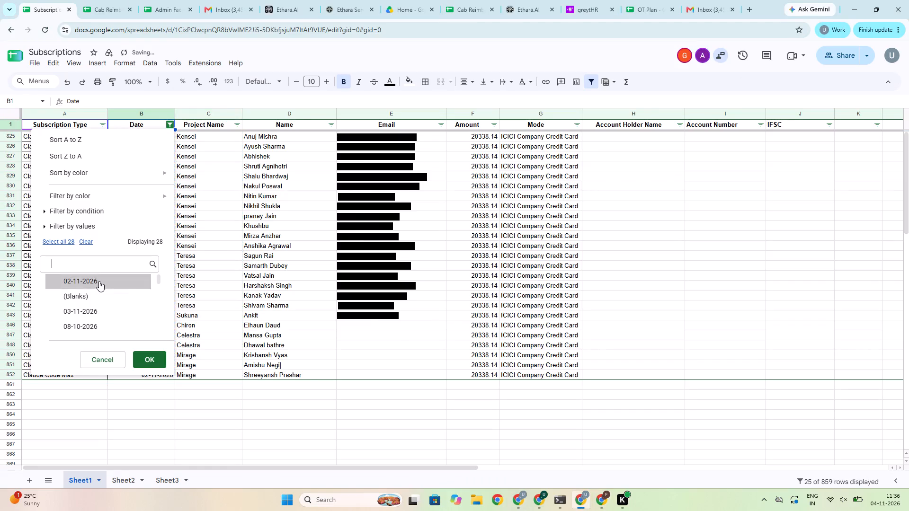
pyautogui.click(94, 308)
pyautogui.click(154, 361)
pyautogui.scroll(3, 180, 337)
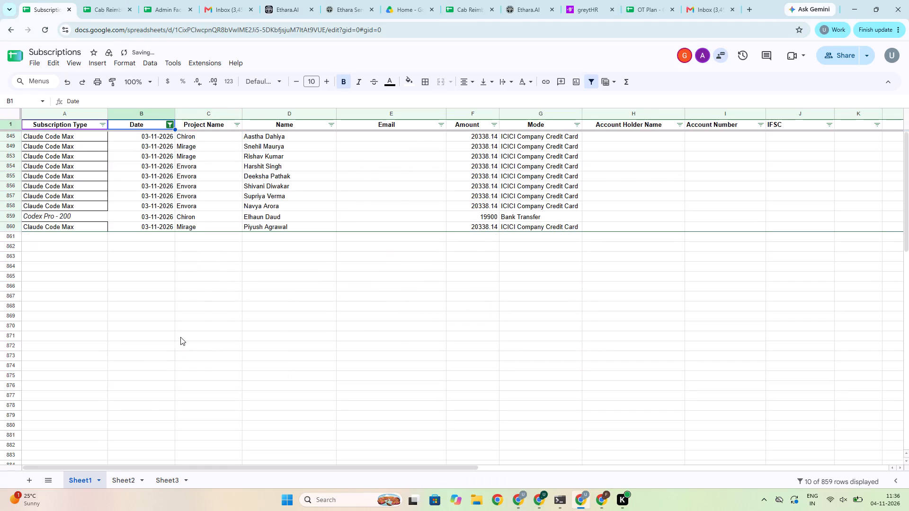
pyautogui.scroll(1, 180, 337)
pyautogui.moveTo(279, 138); pyautogui.dragTo(283, 225)
pyautogui.hotkey('ctrl', 'c')
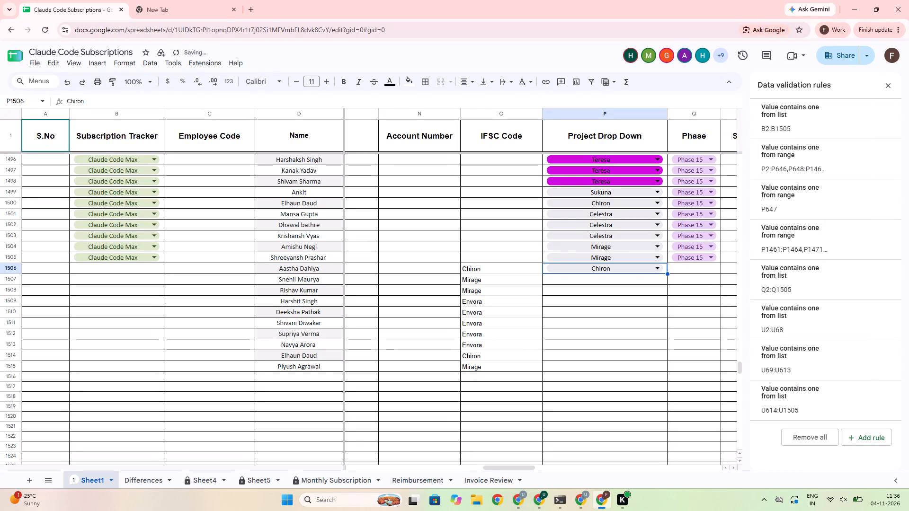
pyautogui.hotkey('ctrl', 'c')
pyautogui.press('Down')
pyautogui.hotkey('ctrl', 'v')
pyautogui.write('mir')
pyautogui.press('Return')
# Copy the Mirage project drop-down from row 1507 into row 1508.
pyautogui.press('Up')
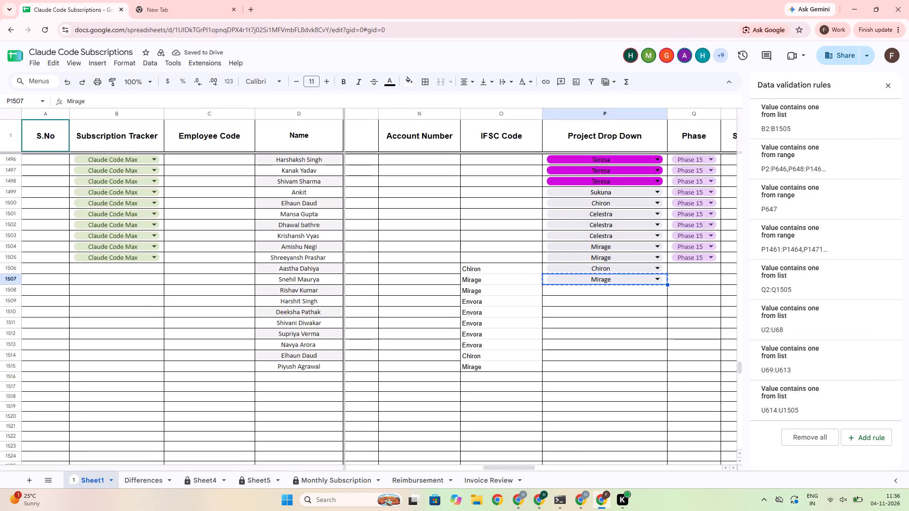
pyautogui.hotkey('ctrl', 'c')
pyautogui.press('Down')
pyautogui.hotkey('ctrl', 'v')
# Paste the project drop-down into row 1509 and set it to Envora.
pyautogui.press('Down')
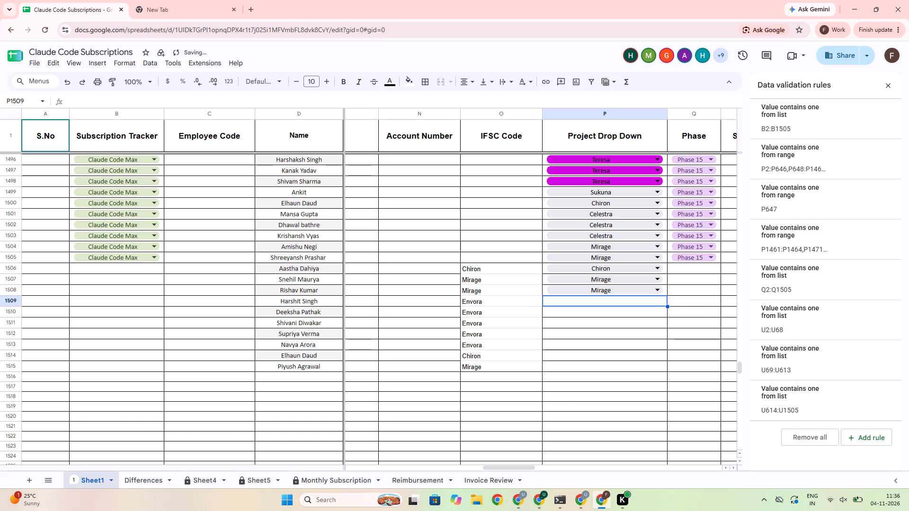
pyautogui.hotkey('ctrl', 'v')
pyautogui.write('Envi')
pyautogui.press('BackSpace')
pyautogui.press('Return')
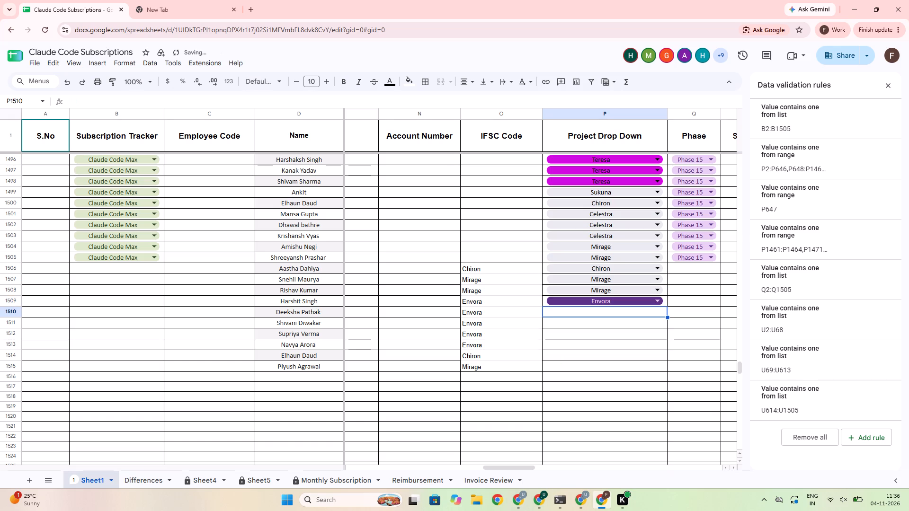
# Copy the Envora project drop-down from row 1509 into rows 1510 to 1513.
pyautogui.press('Up')
pyautogui.hotkey('ctrl', 'c')
pyautogui.press('Down')
pyautogui.hotkey('shift', 'Down')
pyautogui.hotkey('shift', 'Down')
pyautogui.hotkey('shift', 'Down')
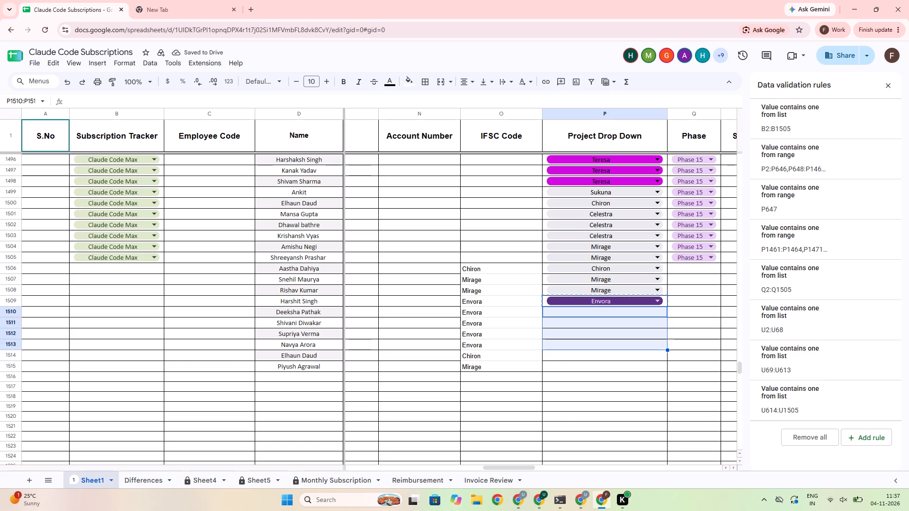
pyautogui.hotkey('ctrl', 'v')
# Paste the project drop-down into row 1514 and set it to Chiron.
pyautogui.press('Down')
pyautogui.press('Down')
pyautogui.press('Down')
pyautogui.press('Down')
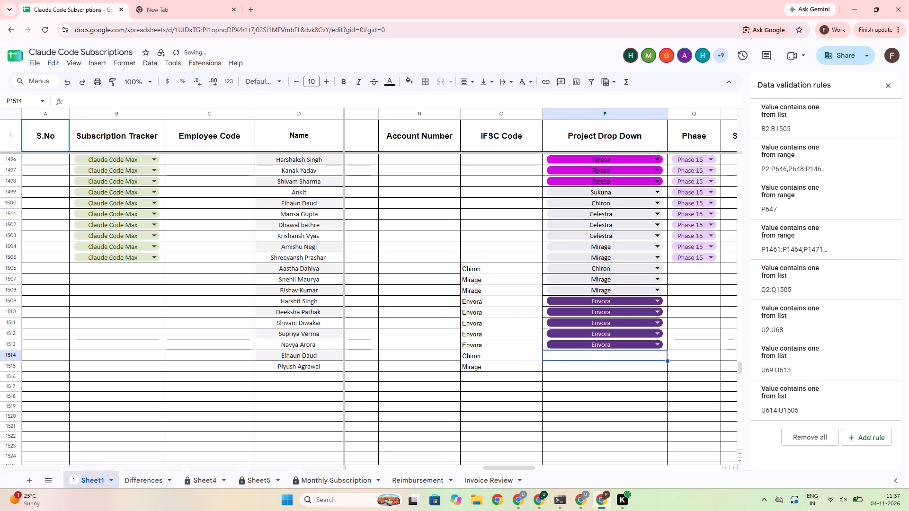
pyautogui.hotkey('ctrl', 'v')
pyautogui.press('c')
pyautogui.write('hir')
pyautogui.press('Return')
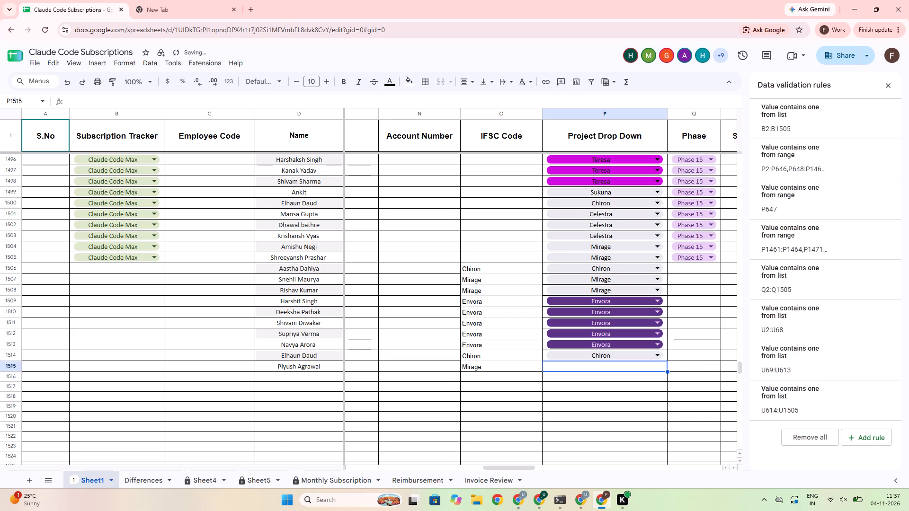
# Paste the project drop-down into row 1515 and set it to Mirage.
pyautogui.hotkey('ctrl', 'v')
pyautogui.write('mir')
pyautogui.press('Return')
# Copy the Phase 15 drop-down from row 1505 into the Phase column for rows 1506 to 1515.
pyautogui.press('Up')
pyautogui.press('Up')
pyautogui.press('Up')
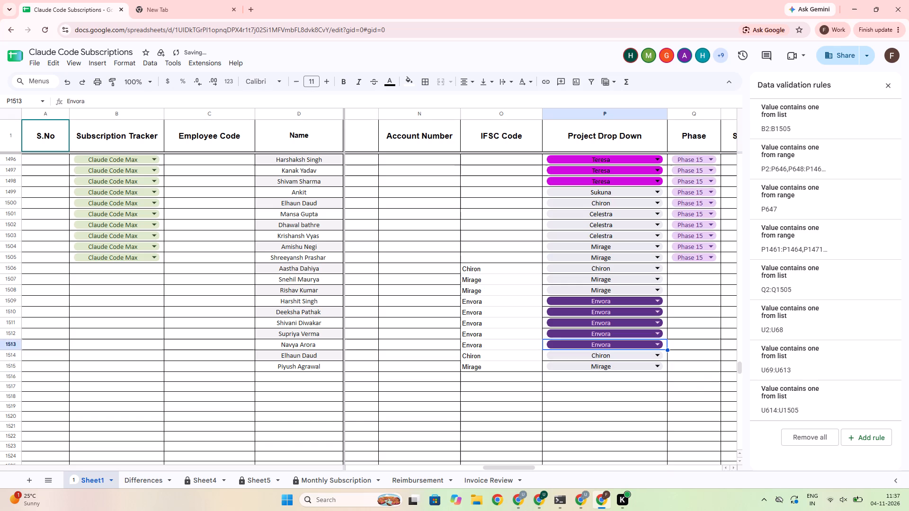
pyautogui.press('Up')
pyautogui.press('Up')
pyautogui.press('Up')
pyautogui.press('Up')
pyautogui.press('Up')
pyautogui.press('Up')
pyautogui.press('Up')
pyautogui.press('Up')
pyautogui.press('Up')
pyautogui.press('Right')
pyautogui.press('Down')
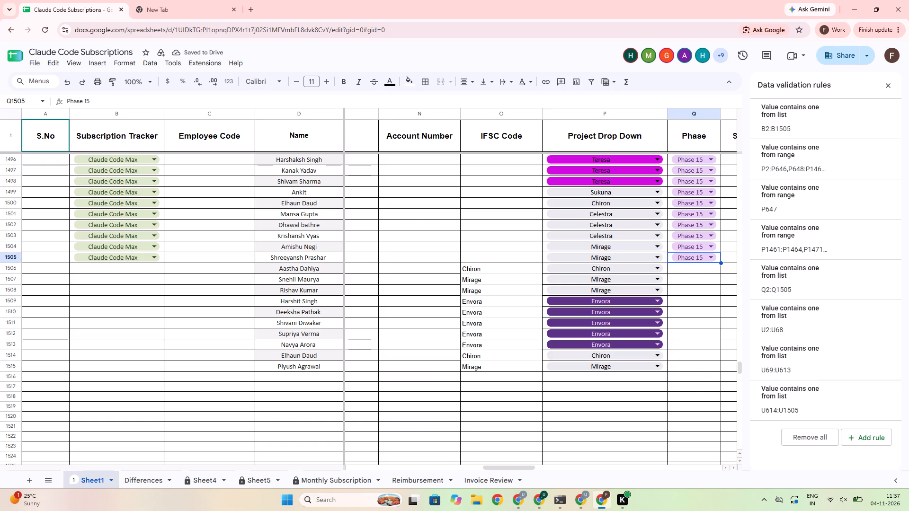
pyautogui.hotkey('ctrl', 'c')
pyautogui.press('Down')
pyautogui.hotkey('shift', 'Down')
pyautogui.hotkey('shift', 'Down')
pyautogui.hotkey('shift', 'Down')
pyautogui.hotkey('shift', 'Down')
pyautogui.hotkey('shift', 'Down')
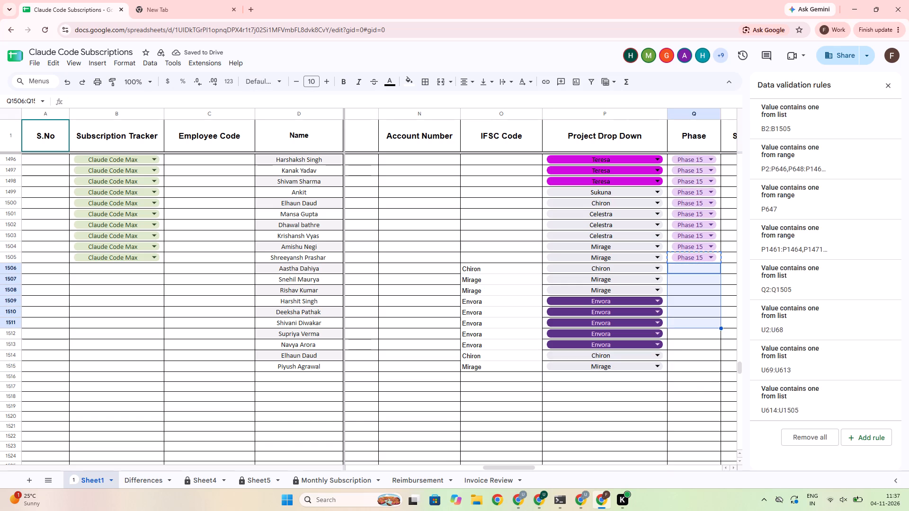
pyautogui.hotkey('shift', 'Down')
pyautogui.hotkey('shift', 'Down')
pyautogui.hotkey('shift', 'Down')
pyautogui.hotkey('shift', 'Down')
pyautogui.hotkey('ctrl', 'v')
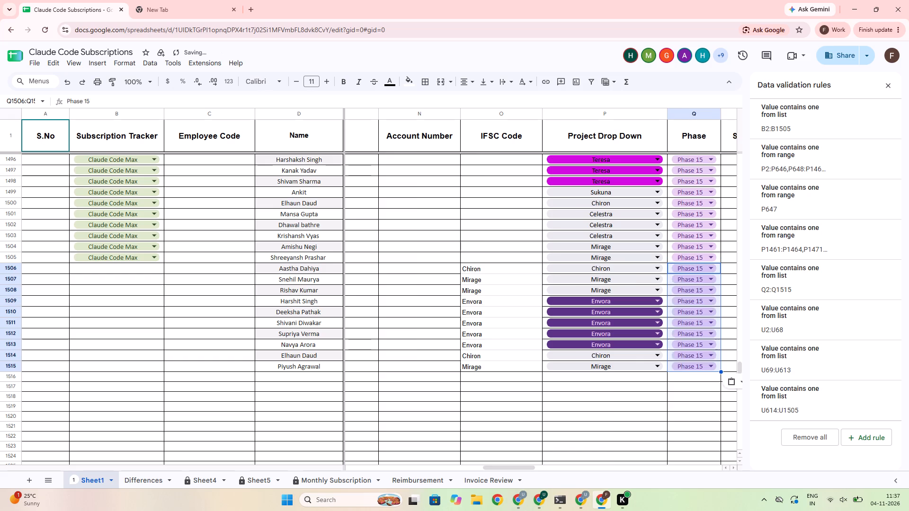
# Copy the November drop-down from row 1505 into the Month column for rows 1506 to 1515.
pyautogui.press('Right')
pyautogui.press('Right')
pyautogui.press('Right')
pyautogui.press('Right')
pyautogui.press('Left')
pyautogui.press('Up')
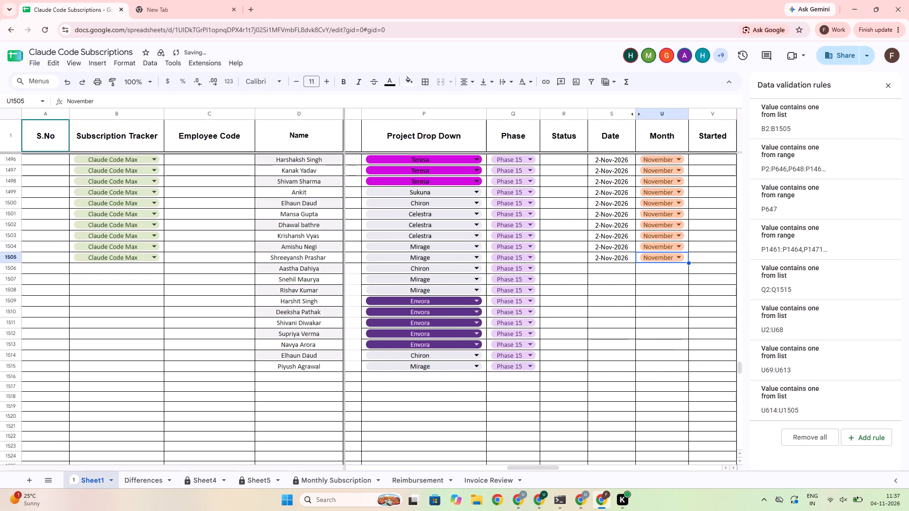
pyautogui.hotkey('ctrl', 'c')
pyautogui.press('Down')
pyautogui.hotkey('shift', 'Down')
pyautogui.hotkey('shift', 'Down')
pyautogui.hotkey('shift', 'Down')
pyautogui.hotkey('shift', 'Down')
pyautogui.hotkey('shift', 'Down')
pyautogui.hotkey('shift', 'Down')
pyautogui.hotkey('shift', 'Down')
pyautogui.hotkey('shift', 'Down')
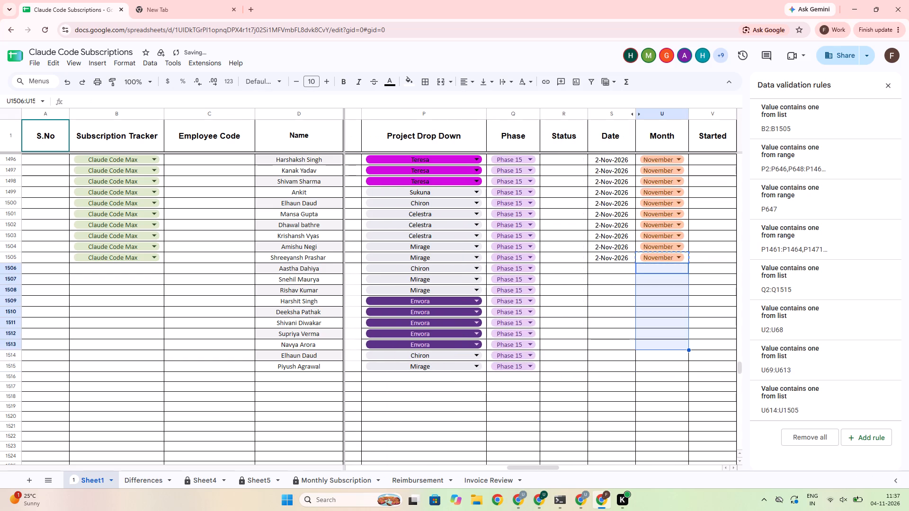
pyautogui.hotkey('shift', 'Down')
pyautogui.hotkey('ctrl', 'v')
# Copy the Date cell from row 1505 into row 1506 and set it to 3-Nov-2026.
pyautogui.press('Left')
pyautogui.press('Up')
pyautogui.hotkey('ctrl', 'c')
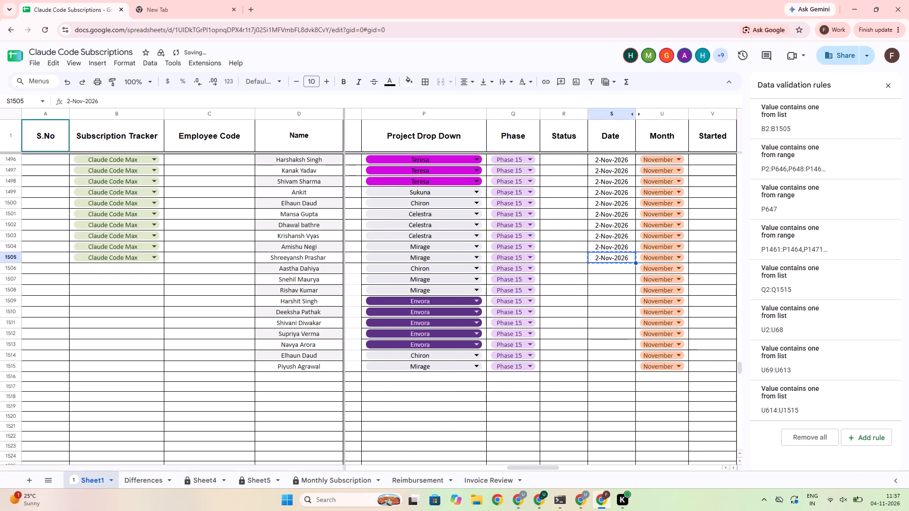
pyautogui.press('Down')
pyautogui.hotkey('ctrl', 'v')
pyautogui.press('Return')
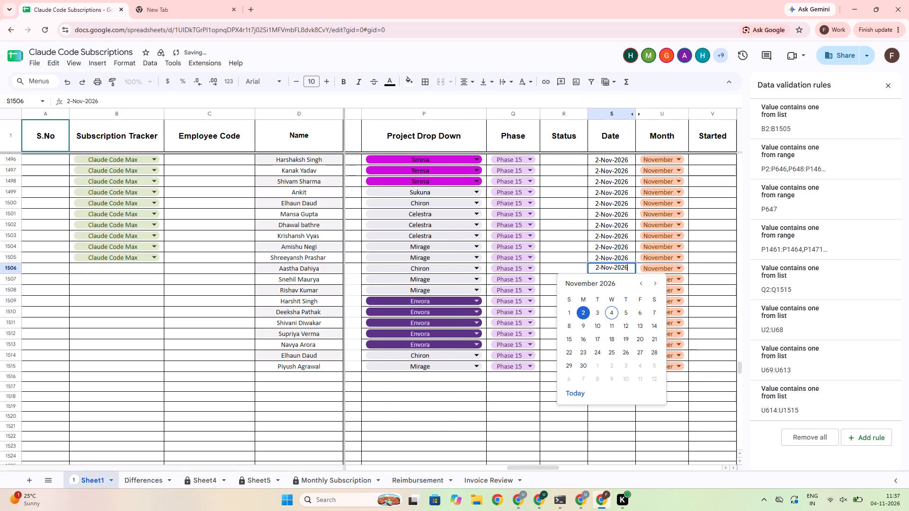
pyautogui.click(597, 312)
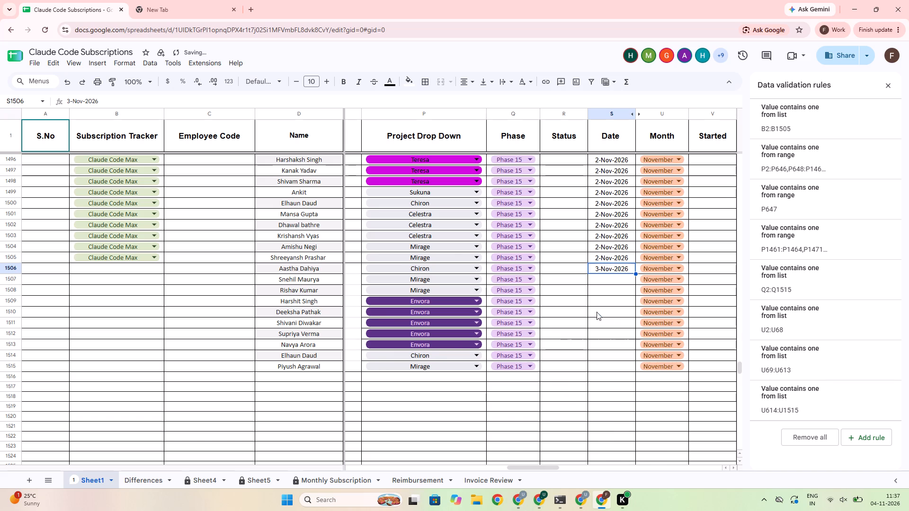
# Copy the 3-Nov-2026 date from row 1506 into rows 1507 to 1515.
pyautogui.hotkey('ctrl', 'c')
pyautogui.moveTo(607, 282); pyautogui.dragTo(608, 366)
pyautogui.hotkey('ctrl', 'v')
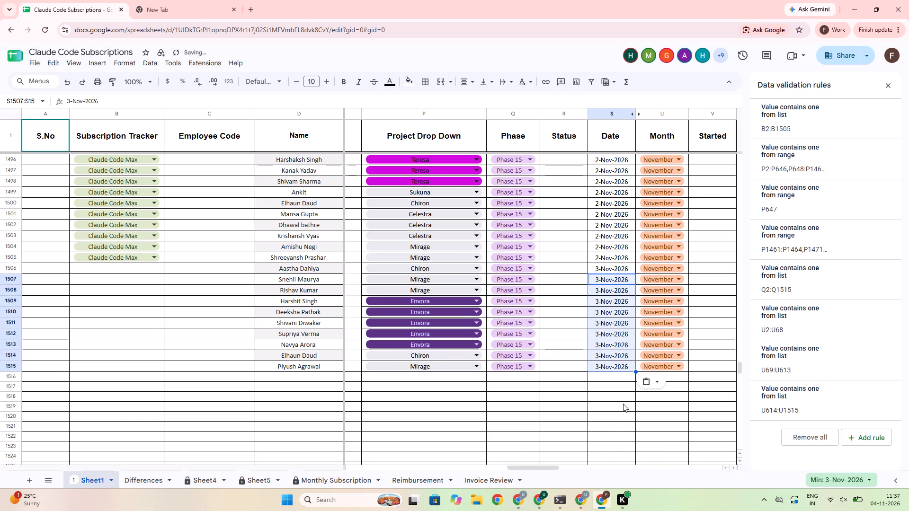
# Apply the format of IFSC Code cell O1504 to O1506:O1515 and clear the temporary project names from those cells.
pyautogui.moveTo(544, 468); pyautogui.dragTo(497, 469)
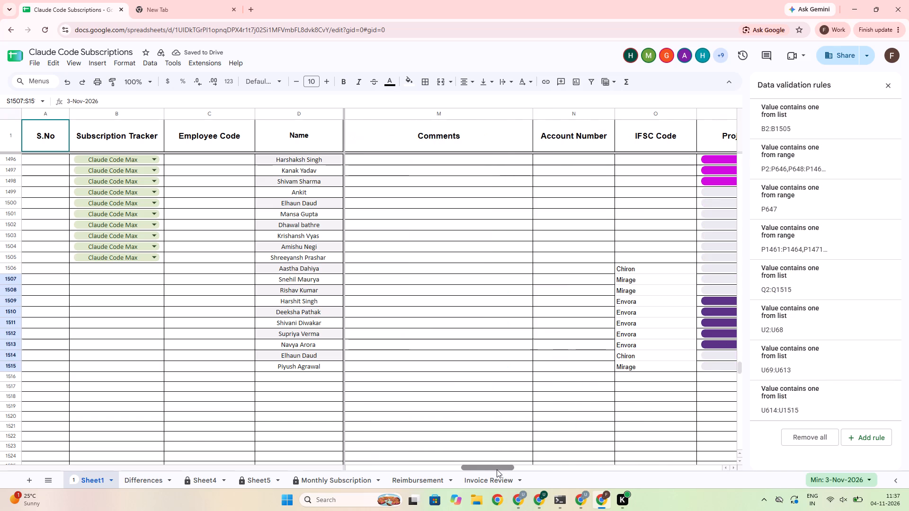
pyautogui.moveTo(497, 469); pyautogui.dragTo(516, 469)
pyautogui.click(499, 265)
pyautogui.click(497, 250)
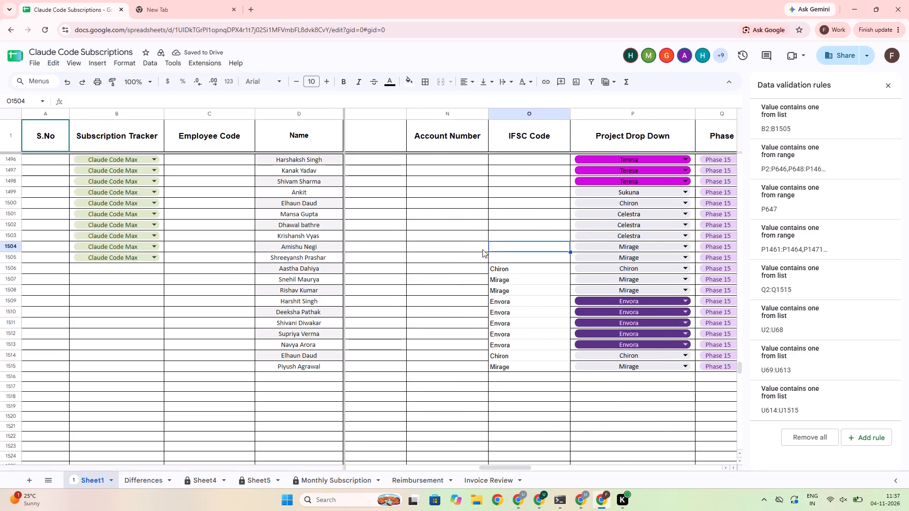
pyautogui.click(113, 78)
pyautogui.moveTo(508, 270); pyautogui.dragTo(507, 356)
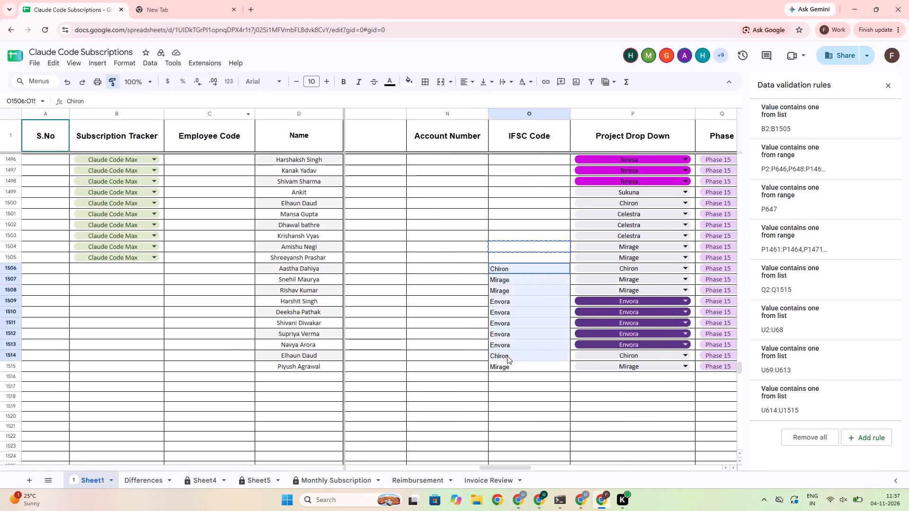
pyautogui.moveTo(507, 356); pyautogui.dragTo(506, 367)
pyautogui.press('Delete')
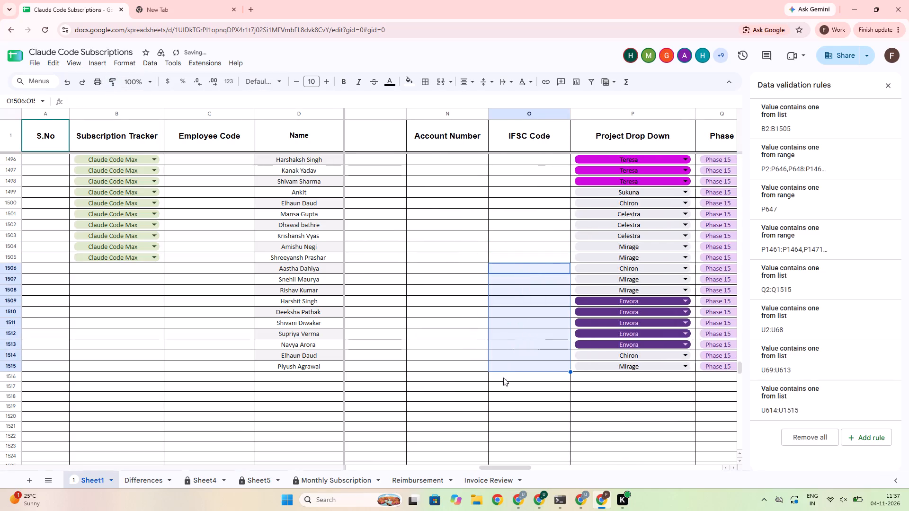
pyautogui.moveTo(499, 470); pyautogui.dragTo(429, 459)
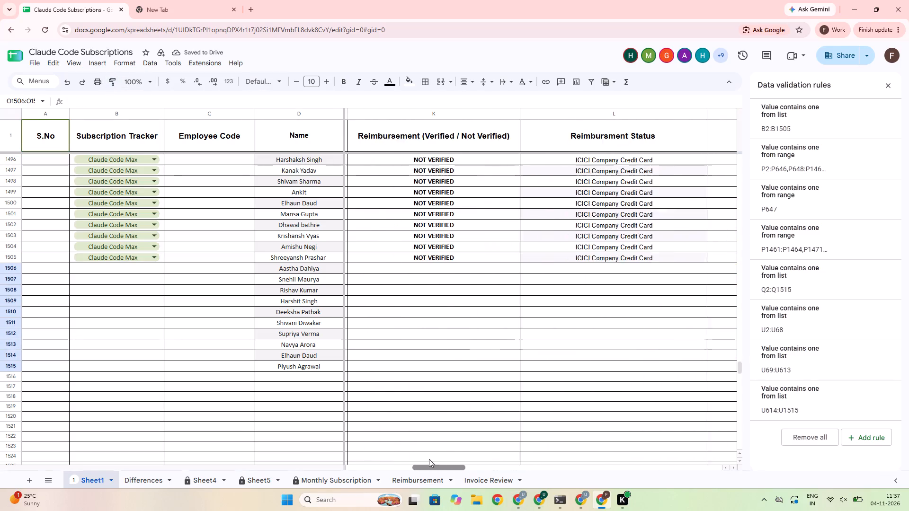
pyautogui.moveTo(429, 459); pyautogui.dragTo(355, 444)
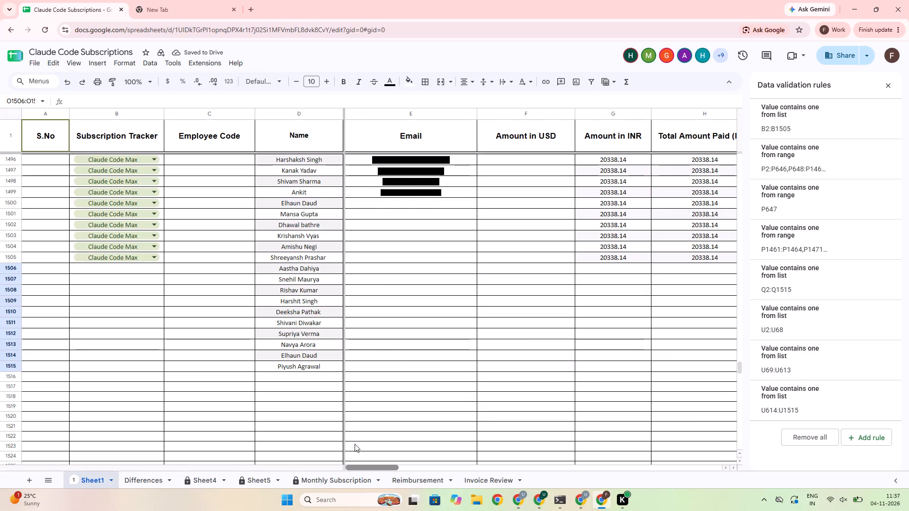
pyautogui.moveTo(355, 444); pyautogui.dragTo(383, 446)
pyautogui.hotkey('alt', 'Tab')
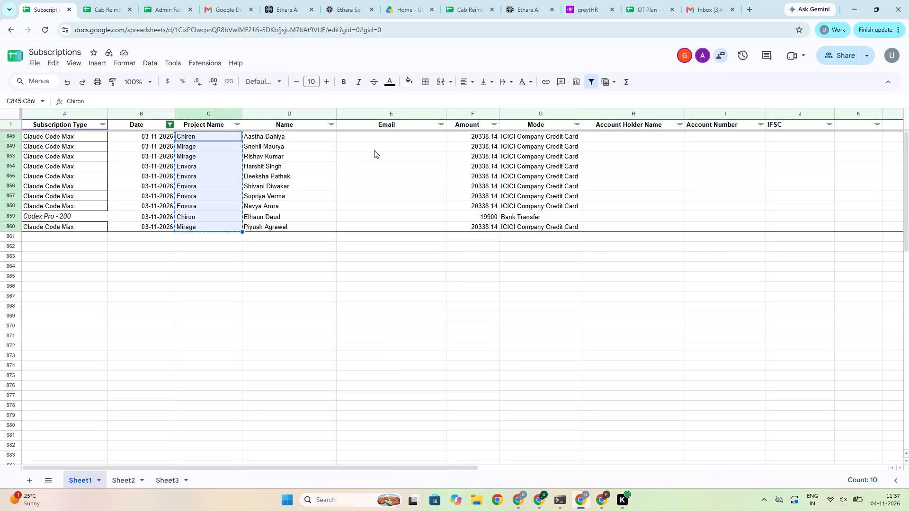
pyautogui.moveTo(468, 141); pyautogui.dragTo(472, 225)
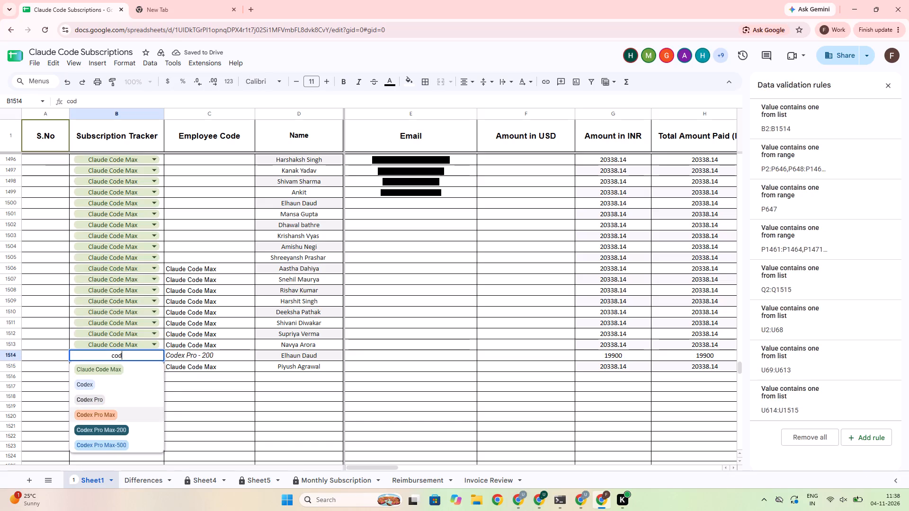
pyautogui.press('Down')
pyautogui.press('Down')
pyautogui.press('Up')
pyautogui.press('Up')
pyautogui.press('Down')
pyautogui.press('Return')
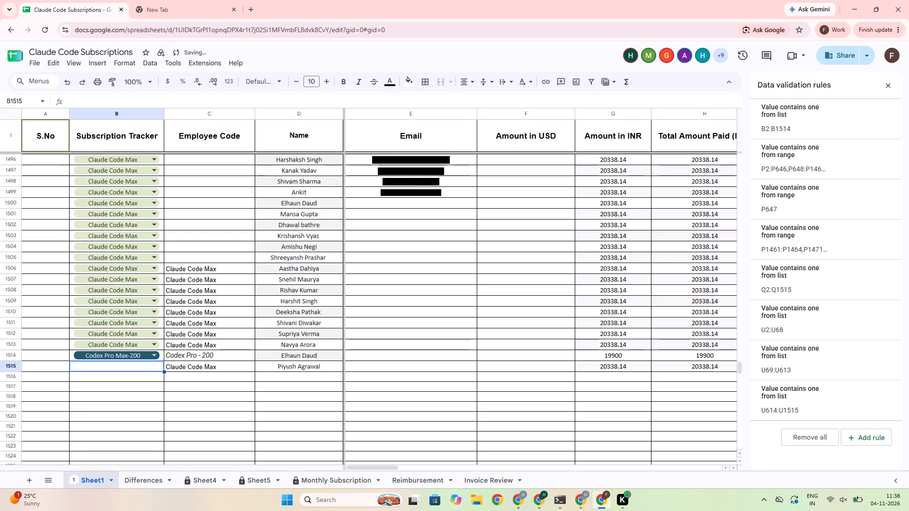
# Copy the Claude Code Max dropdown from B1513 into B1515.
pyautogui.press('Up')
pyautogui.press('Up')
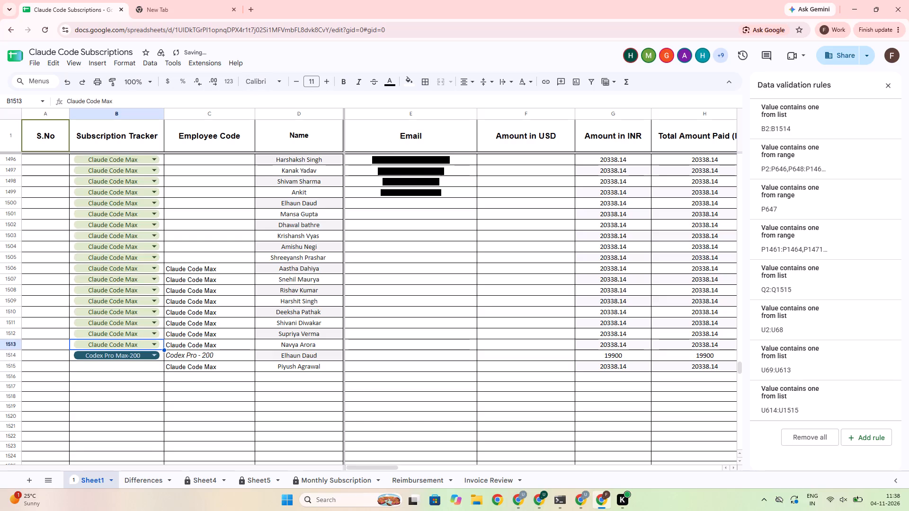
pyautogui.hotkey('ctrl', 'c')
pyautogui.press('Down')
pyautogui.press('Down')
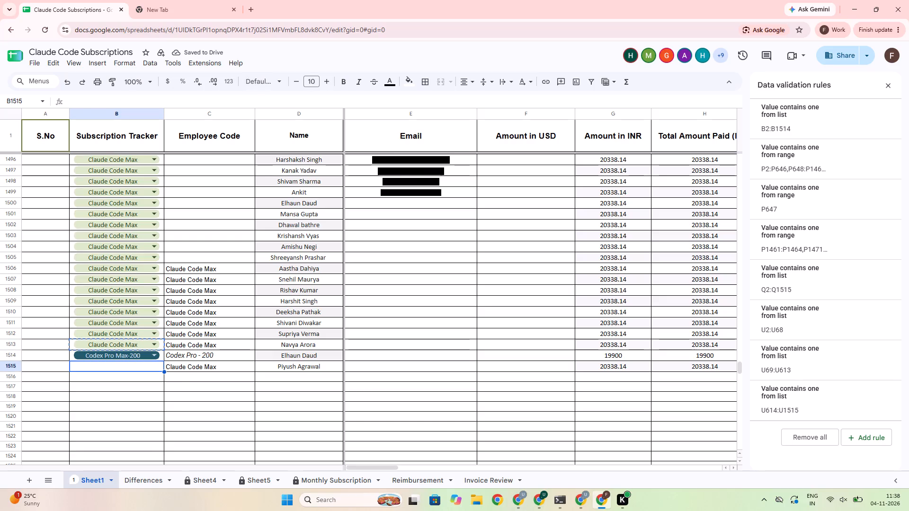
pyautogui.hotkey('ctrl', 'v')
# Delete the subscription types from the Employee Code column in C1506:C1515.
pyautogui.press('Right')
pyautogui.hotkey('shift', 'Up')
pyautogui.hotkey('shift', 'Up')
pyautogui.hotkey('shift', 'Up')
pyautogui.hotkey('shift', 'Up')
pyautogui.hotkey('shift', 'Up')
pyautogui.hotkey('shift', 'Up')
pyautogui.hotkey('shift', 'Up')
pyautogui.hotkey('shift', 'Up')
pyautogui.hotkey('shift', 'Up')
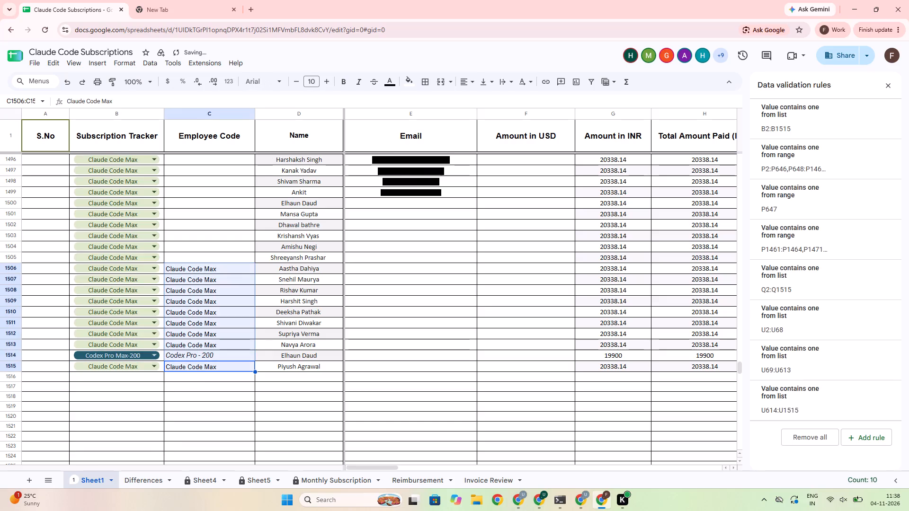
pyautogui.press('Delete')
# Review row 1515 across all tracker columns, from the amounts through Project Drop Down to the invoice and receipt columns.
pyautogui.press('Right')
pyautogui.press('Right')
pyautogui.press('Right')
pyautogui.press('Right')
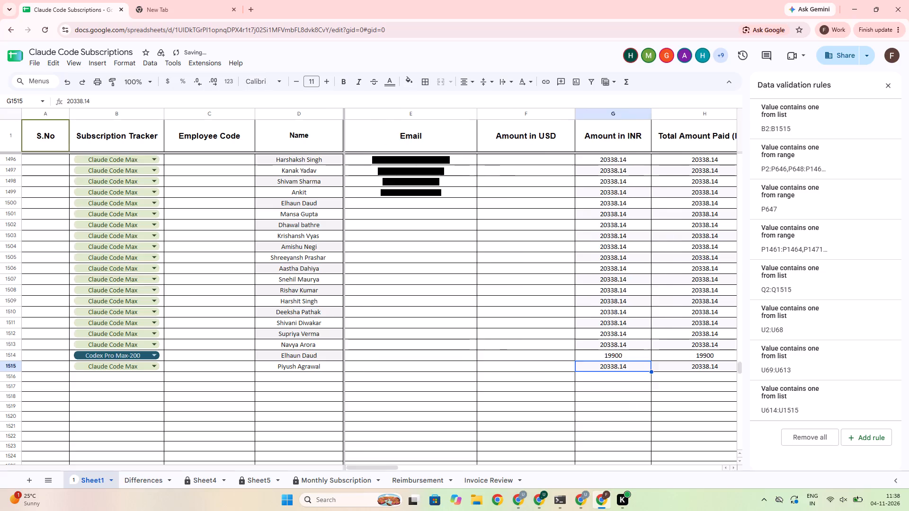
pyautogui.press('Right')
pyautogui.press('Right')
pyautogui.press('Right')
pyautogui.press('Right')
pyautogui.press('Right')
pyautogui.press('Right')
pyautogui.press('Right')
pyautogui.press('Right')
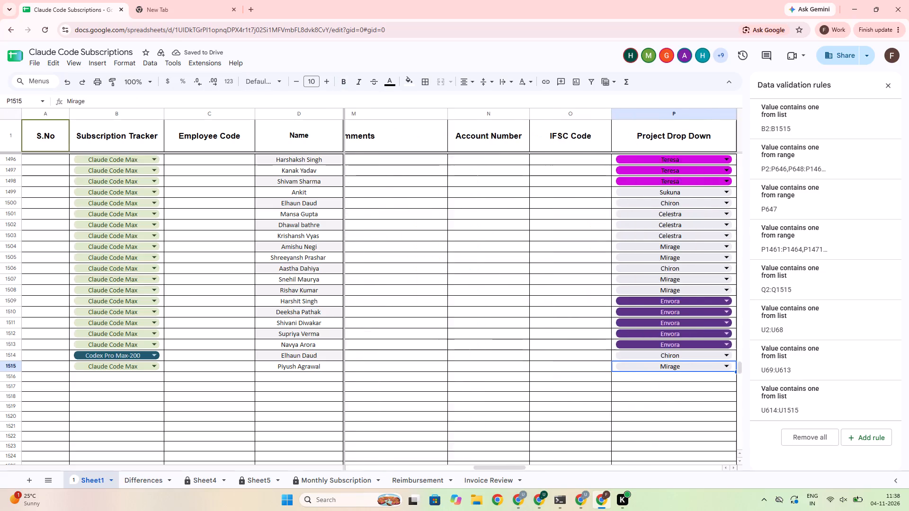
pyautogui.press('Right')
pyautogui.press('Right')
pyautogui.press('Right')
pyautogui.press('Right')
pyautogui.press('Right')
pyautogui.press('Right')
pyautogui.press('Right')
pyautogui.press('Right')
pyautogui.press('Left')
pyautogui.press('Left')
pyautogui.press('Left')
pyautogui.press('Left')
pyautogui.press('Left')
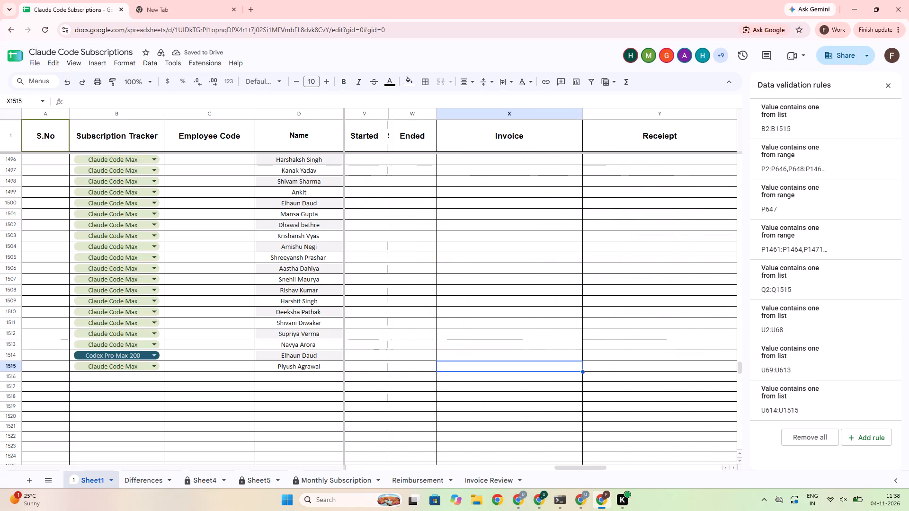
pyautogui.press('Left')
pyautogui.press('Left')
pyautogui.press('Left')
pyautogui.press('Left')
pyautogui.press('Left')
pyautogui.press('Left')
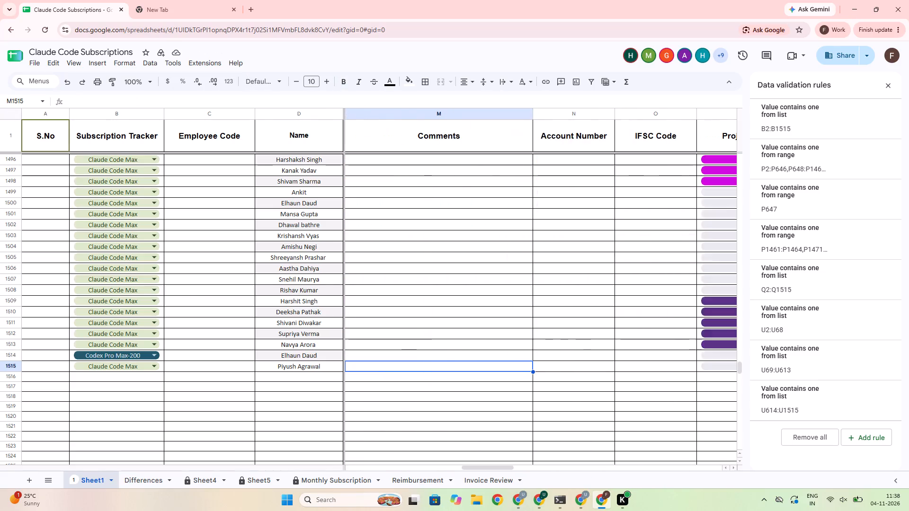
pyautogui.press('Left')
pyautogui.press('Left')
pyautogui.press('Left')
pyautogui.press('Left')
pyautogui.press('Left')
pyautogui.press('Left')
pyautogui.press('Left')
pyautogui.press('Left')
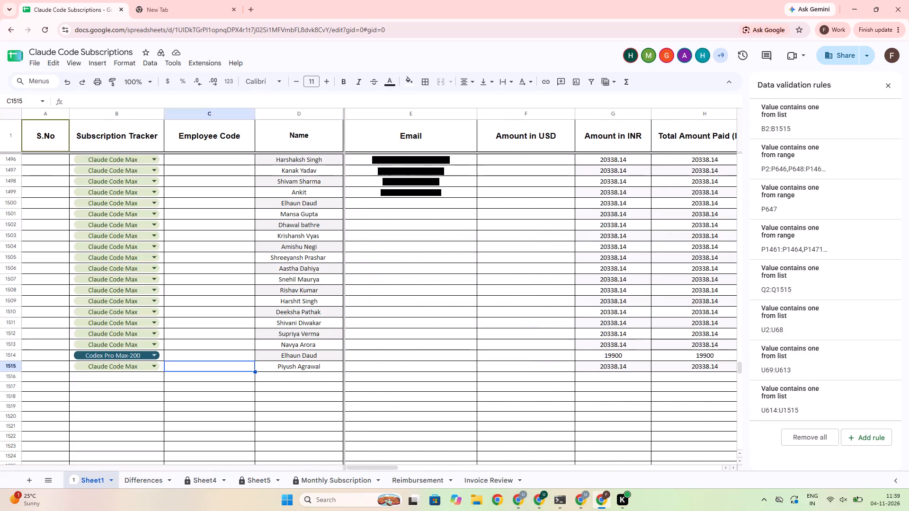
pyautogui.press('Left')
# Check the Email column from the new entries up to about row 1477 and back for missing addresses.
pyautogui.press('Right')
pyautogui.press('Right')
pyautogui.press('Up')
pyautogui.press('Up')
pyautogui.press('Up')
pyautogui.press('Up')
pyautogui.press('Up')
pyautogui.press('Up')
pyautogui.press('Up')
pyautogui.press('Up')
pyautogui.press('Up')
pyautogui.press('Up')
pyautogui.press('Up')
pyautogui.press('Up')
pyautogui.press('Up')
pyautogui.press('Up')
pyautogui.press('Up')
pyautogui.press('Up')
pyautogui.press('Up')
pyautogui.press('Up')
pyautogui.press('Up')
pyautogui.press('Up')
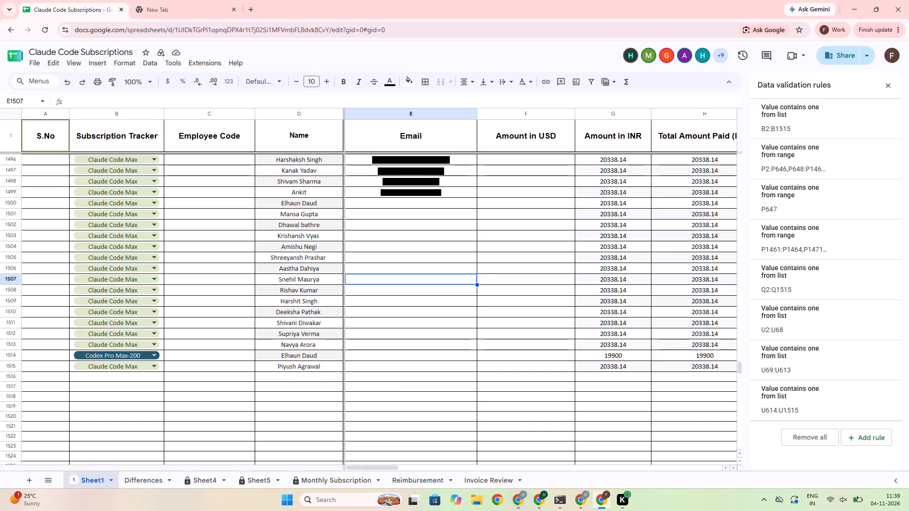
pyautogui.press('Up')
pyautogui.press('Up')
pyautogui.press('Up')
pyautogui.press('Up')
pyautogui.press('Up')
pyautogui.press('Up')
pyautogui.press('Up')
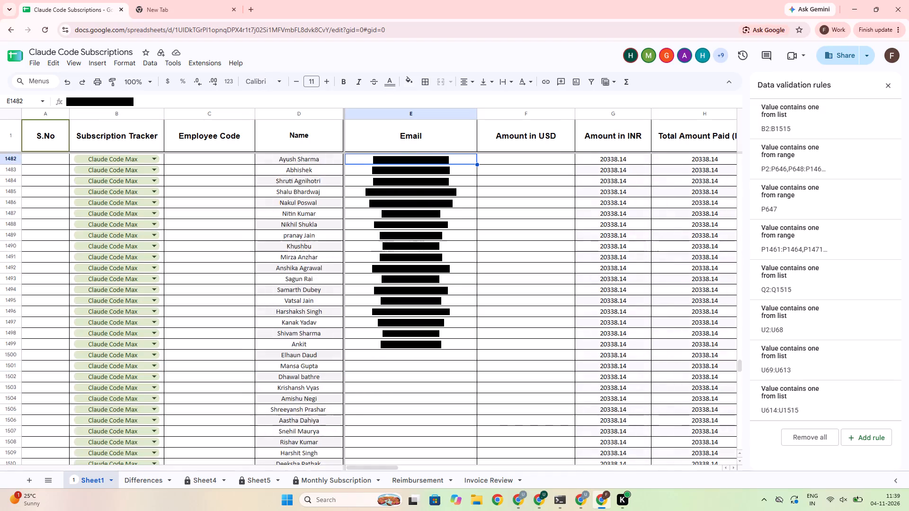
pyautogui.press('Up')
pyautogui.press('Up')
pyautogui.press('Up')
pyautogui.press('Up')
pyautogui.press('Up')
pyautogui.press('Down')
pyautogui.press('Down')
pyautogui.press('Down')
pyautogui.press('Down')
pyautogui.press('Down')
pyautogui.press('Down')
pyautogui.press('Down')
pyautogui.press('Down')
pyautogui.press('Down')
pyautogui.press('Down')
pyautogui.press('Down')
pyautogui.press('Down')
pyautogui.press('Down')
pyautogui.press('Down')
pyautogui.press('Down')
pyautogui.press('Down')
pyautogui.press('Down')
pyautogui.press('Down')
pyautogui.press('Down')
pyautogui.press('Down')
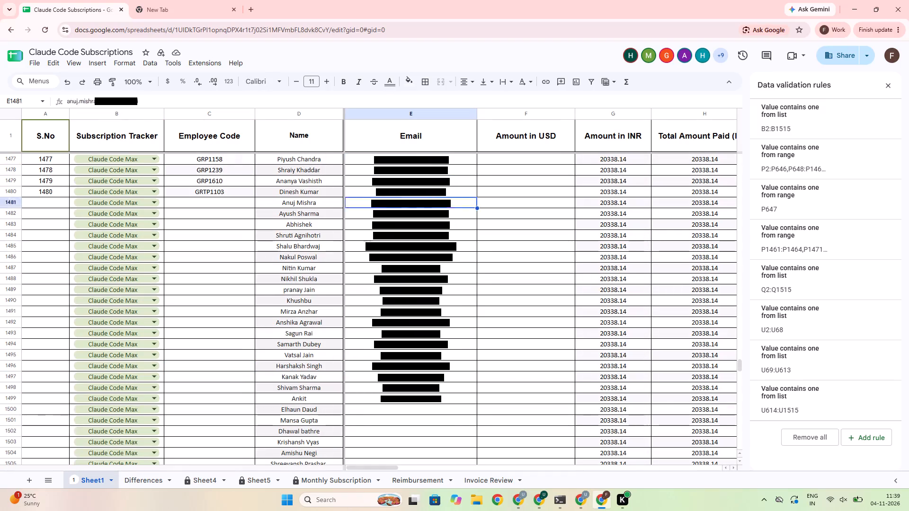
pyautogui.press('Down')
pyautogui.press('Down')
pyautogui.press('Down')
pyautogui.press('Down')
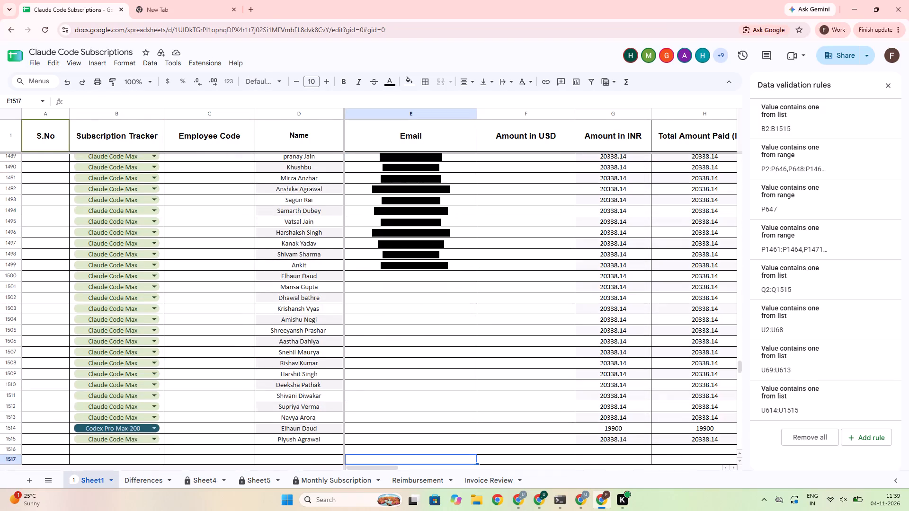
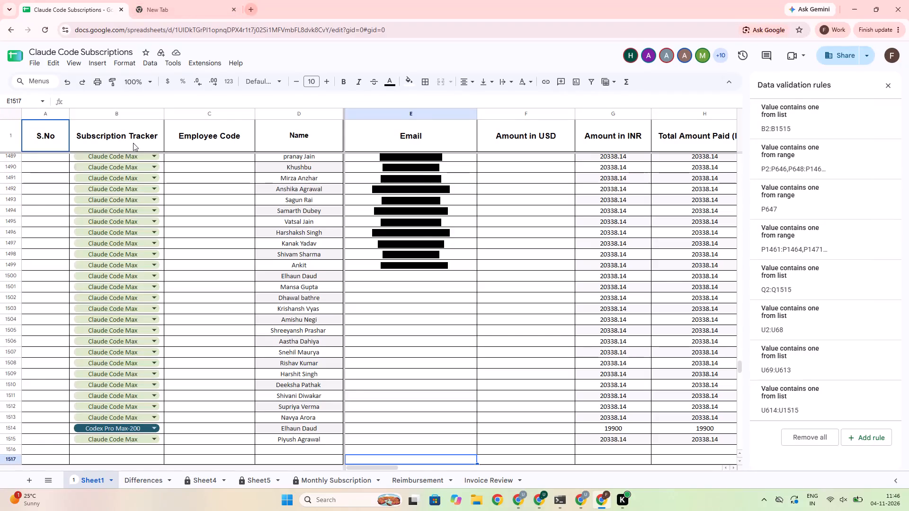
# Close the data validation rules for the tracker sheet.
pyautogui.click(888, 87)
pyautogui.scroll(3, 461, 327)
pyautogui.scroll(-3, 462, 332)
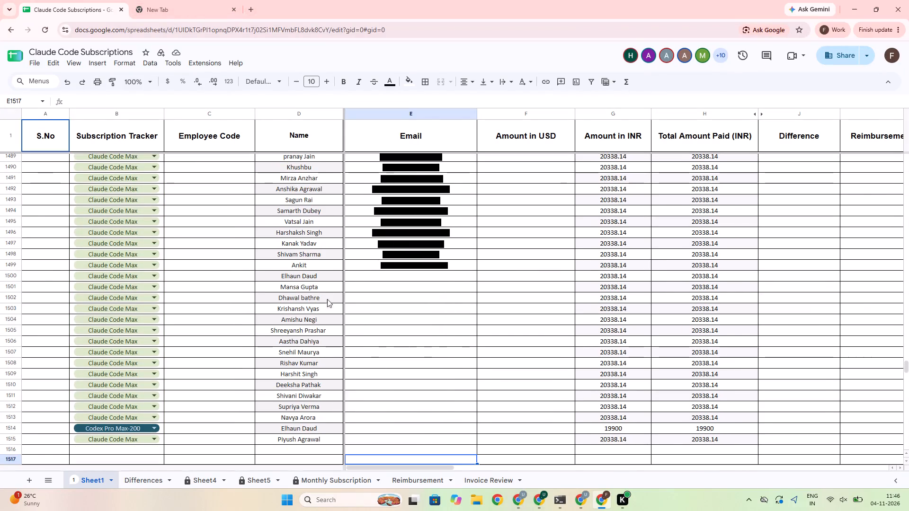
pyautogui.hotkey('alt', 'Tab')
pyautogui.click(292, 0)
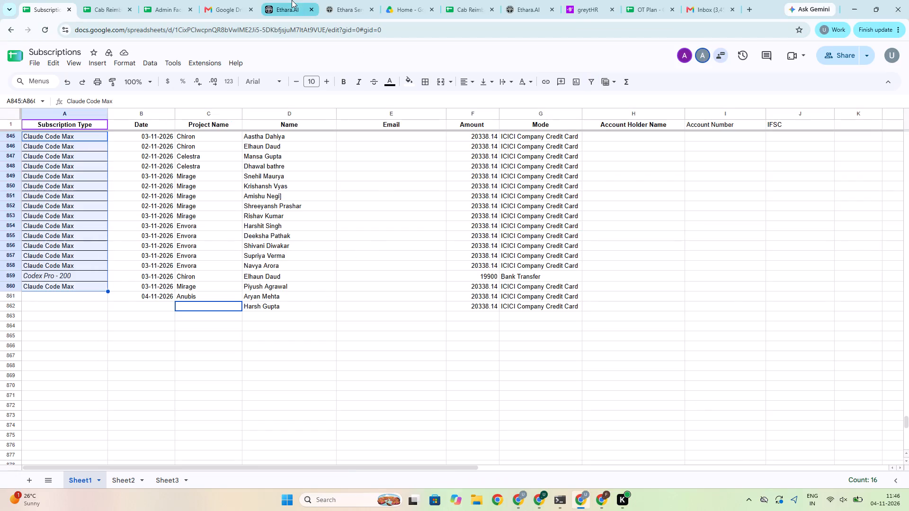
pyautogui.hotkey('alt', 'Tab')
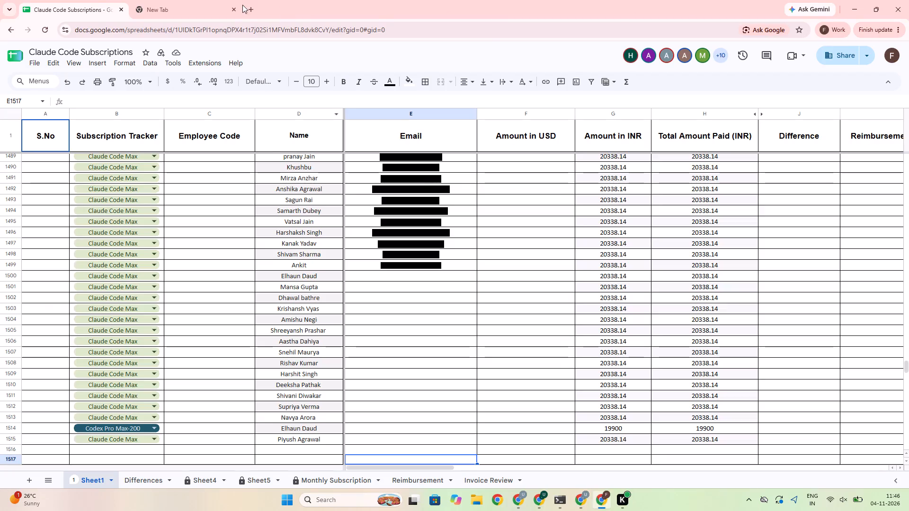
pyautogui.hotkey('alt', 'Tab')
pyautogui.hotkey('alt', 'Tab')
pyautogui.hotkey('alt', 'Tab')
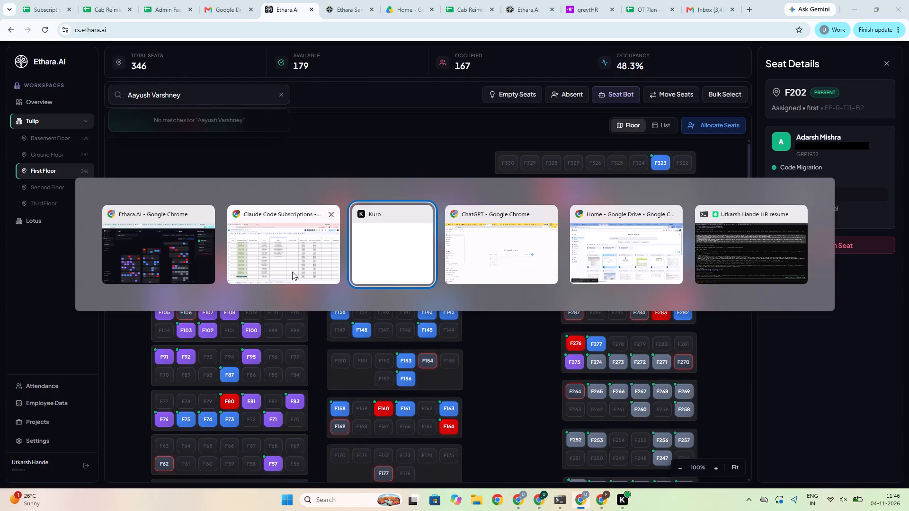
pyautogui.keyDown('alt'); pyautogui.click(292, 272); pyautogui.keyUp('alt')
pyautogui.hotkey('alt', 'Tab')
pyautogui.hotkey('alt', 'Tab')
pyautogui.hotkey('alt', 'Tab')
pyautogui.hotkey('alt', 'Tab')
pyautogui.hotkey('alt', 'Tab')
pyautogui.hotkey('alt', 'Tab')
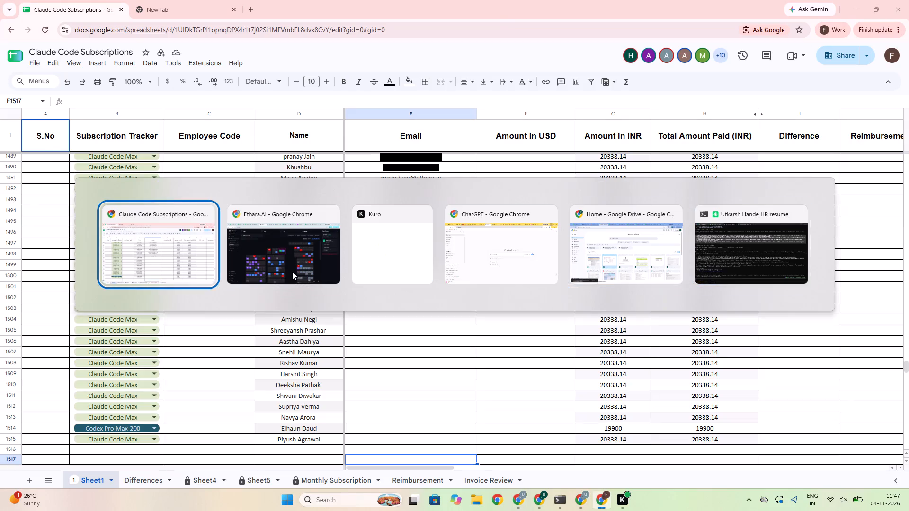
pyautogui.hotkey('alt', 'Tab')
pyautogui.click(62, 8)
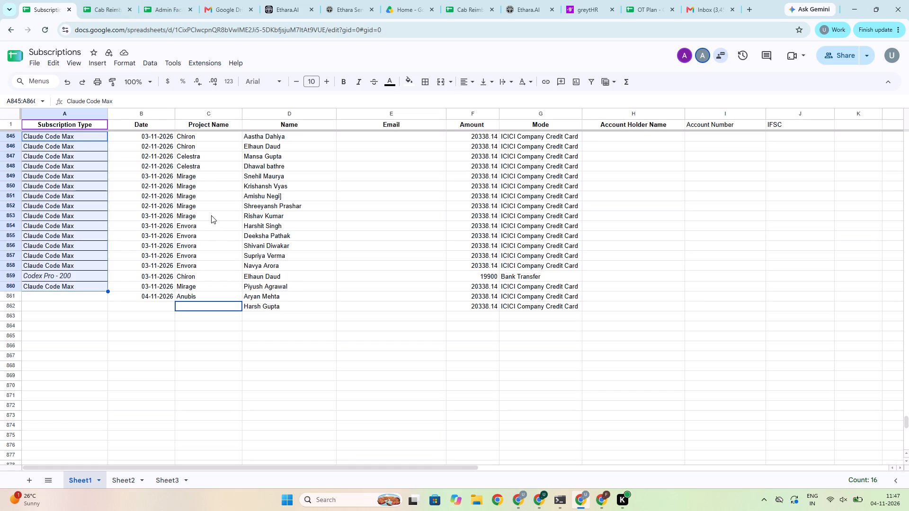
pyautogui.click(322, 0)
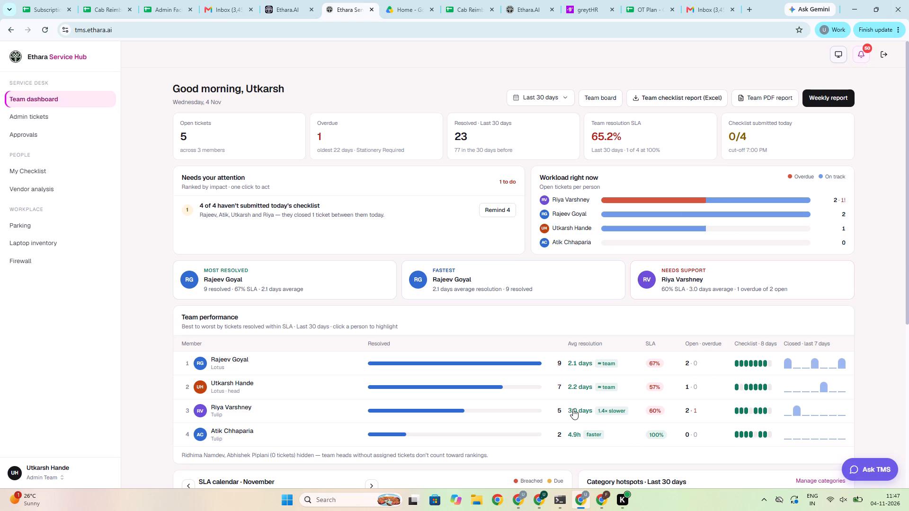
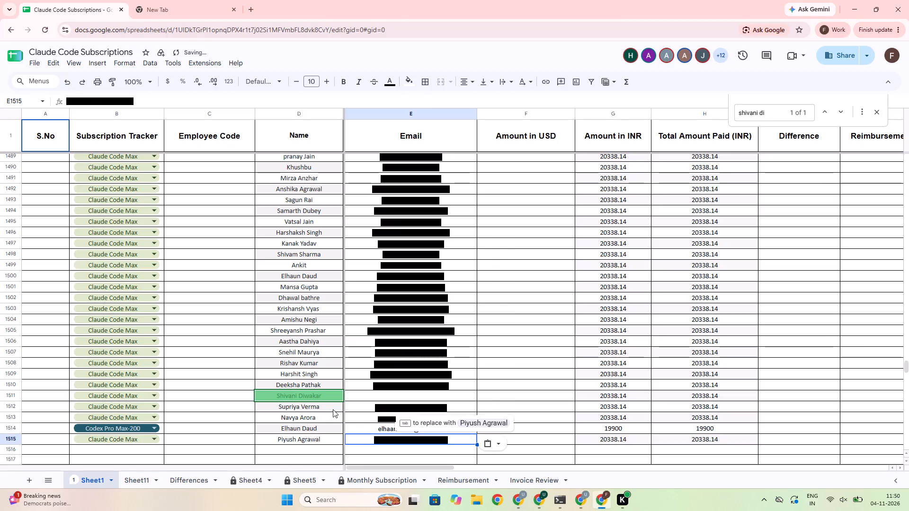
# Review the November rows across the reimbursement, project, phase, date, month and invoice columns for completeness.
pyautogui.moveTo(416, 468); pyautogui.dragTo(518, 472)
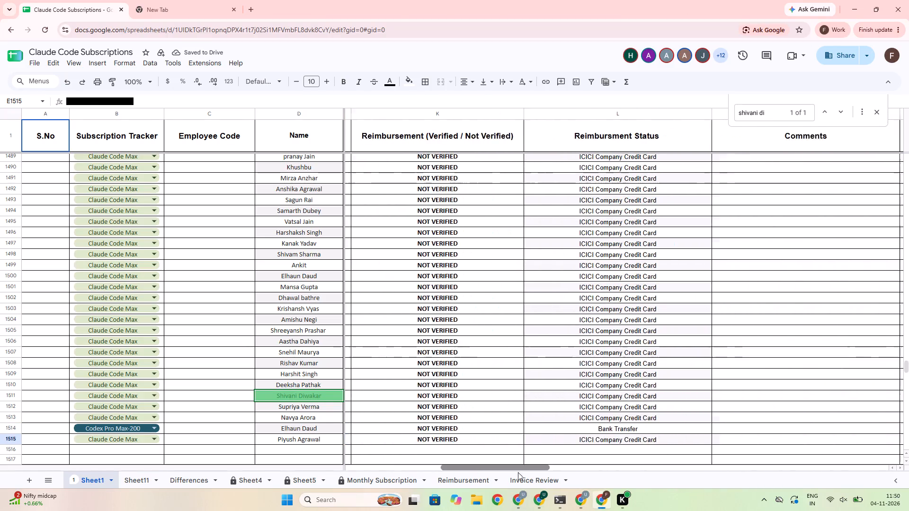
pyautogui.moveTo(518, 472); pyautogui.dragTo(599, 467)
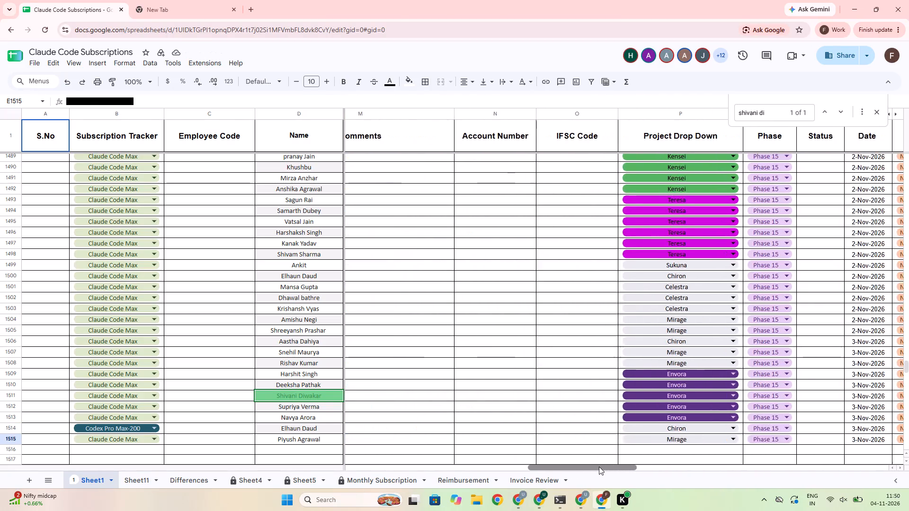
pyautogui.moveTo(599, 467); pyautogui.dragTo(654, 466)
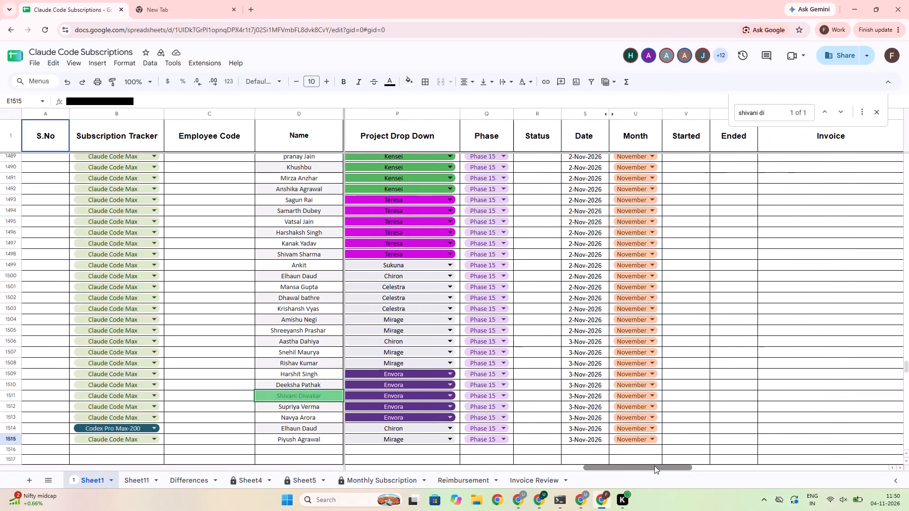
pyautogui.moveTo(654, 466); pyautogui.dragTo(647, 467)
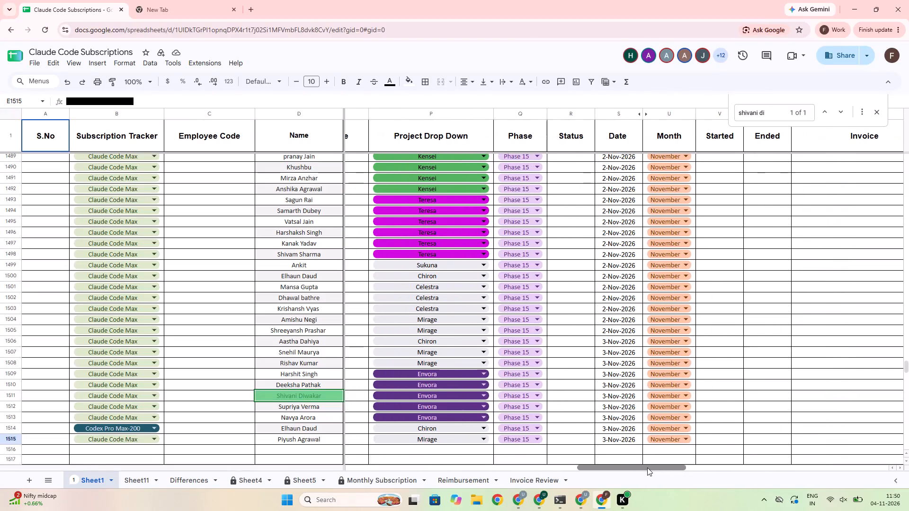
pyautogui.moveTo(647, 467); pyautogui.dragTo(476, 467)
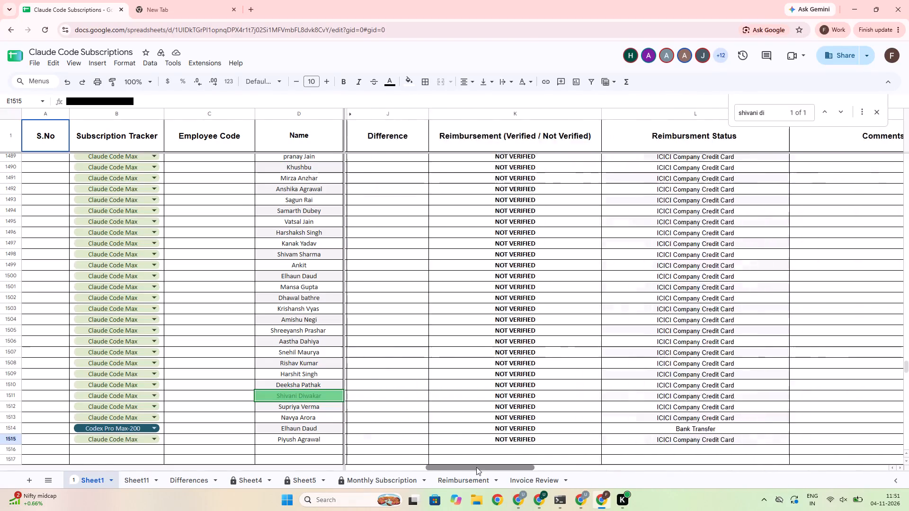
pyautogui.moveTo(476, 467); pyautogui.dragTo(387, 467)
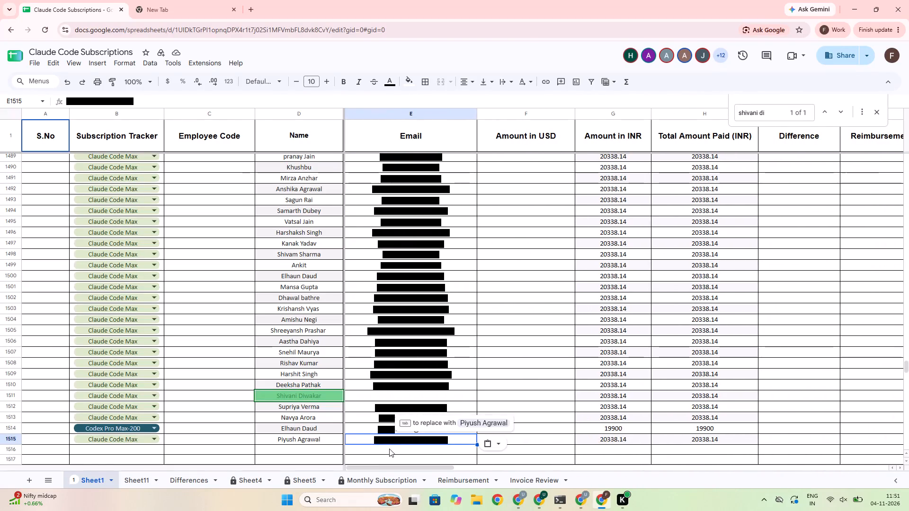